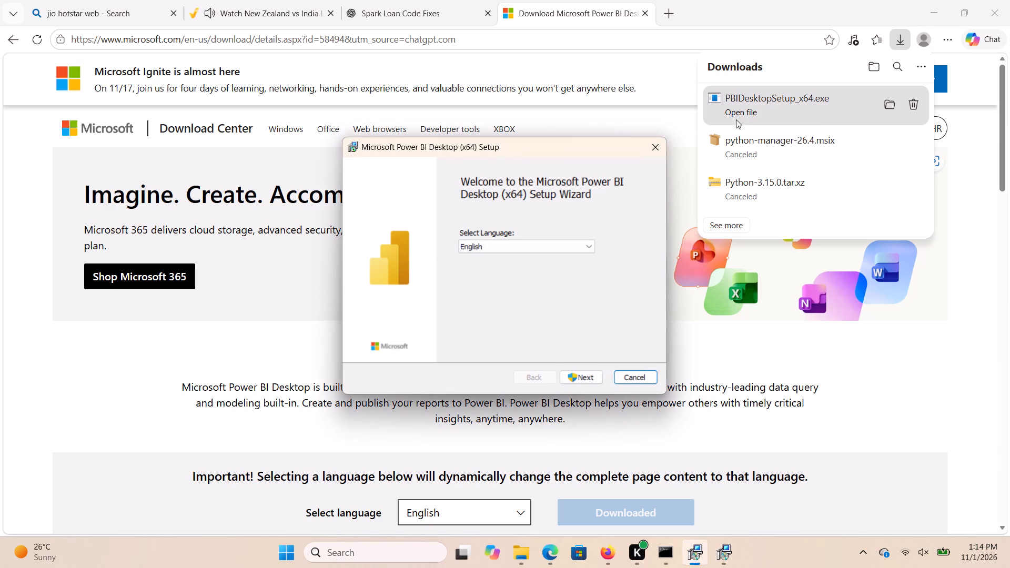
# Proceed past the welcome page of the Microsoft Power BI Desktop (x64) Setup Wizard, keeping English as the language.
pyautogui.click(573, 372)
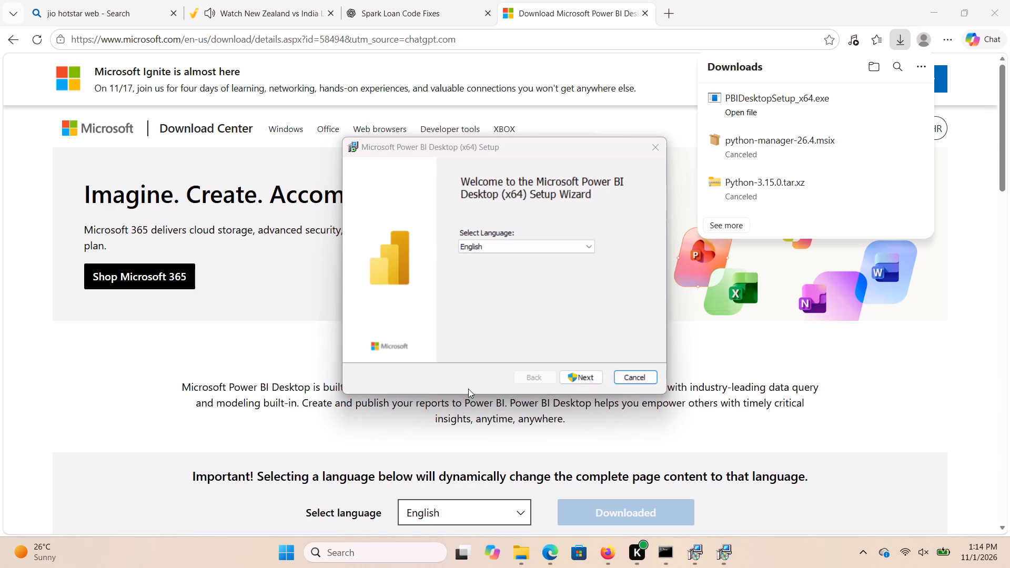
pyautogui.click(579, 377)
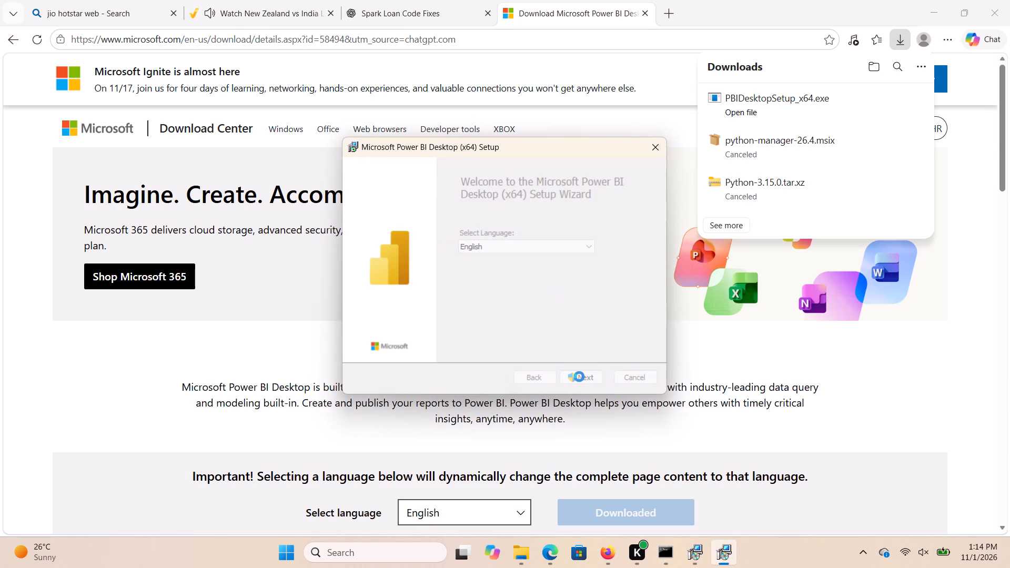
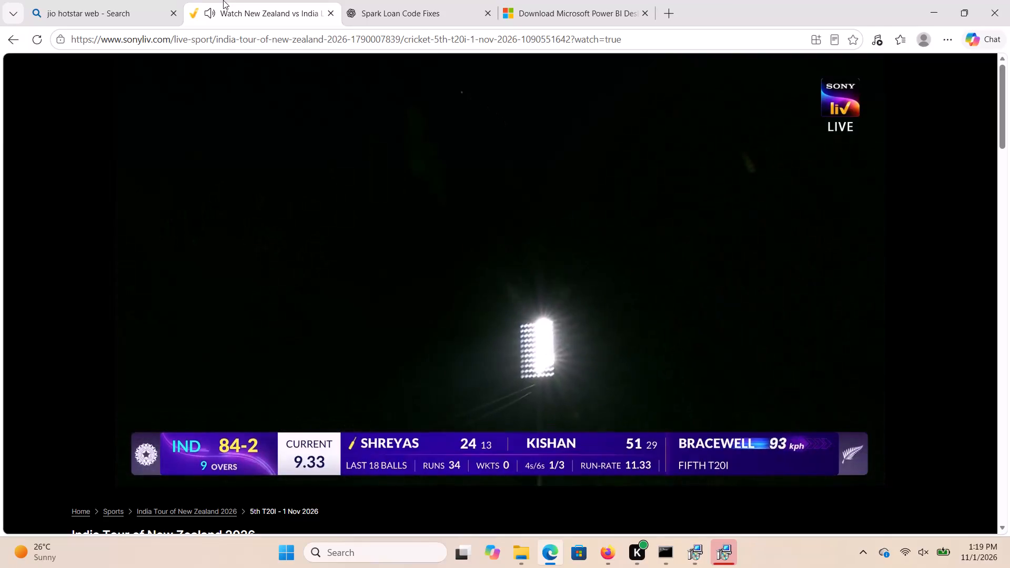
# Show the live New Zealand vs India cricket stream on SonyLIV in full screen.
pyautogui.press('f')
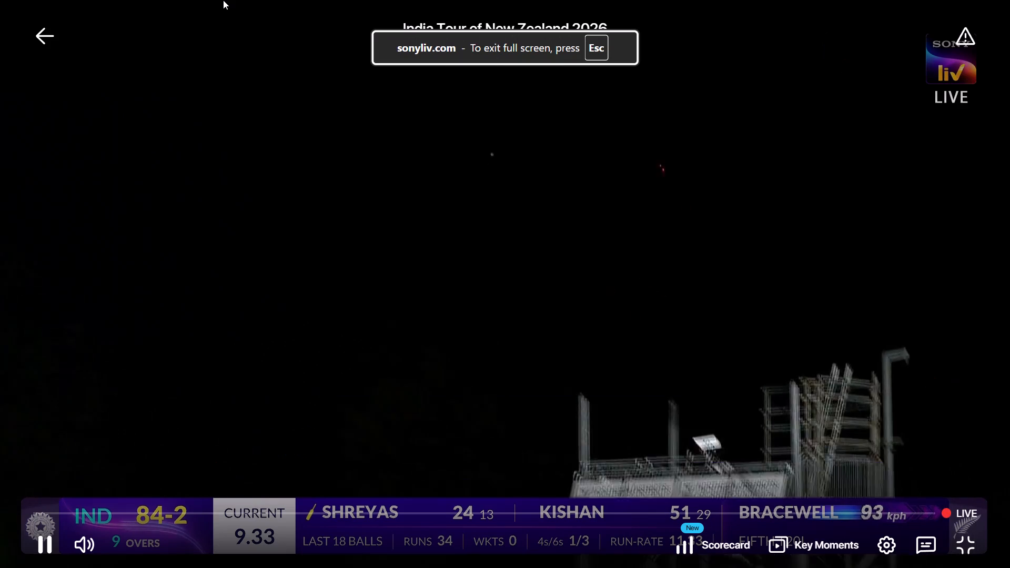
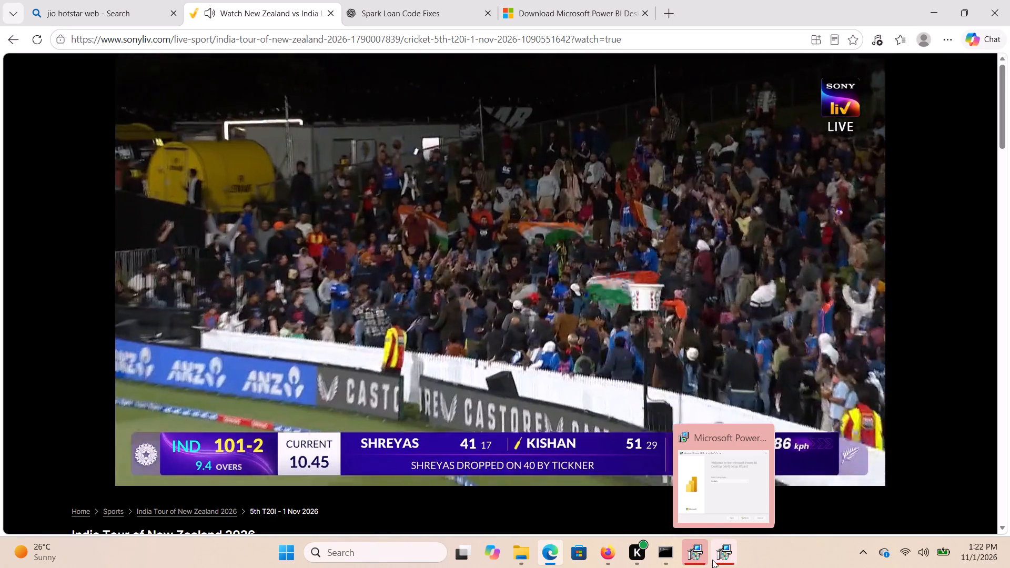
# Switch to the Microsoft Power BI Desktop (x64) Setup wizard, bringing its window in front of the cricket stream.
pyautogui.click(709, 490)
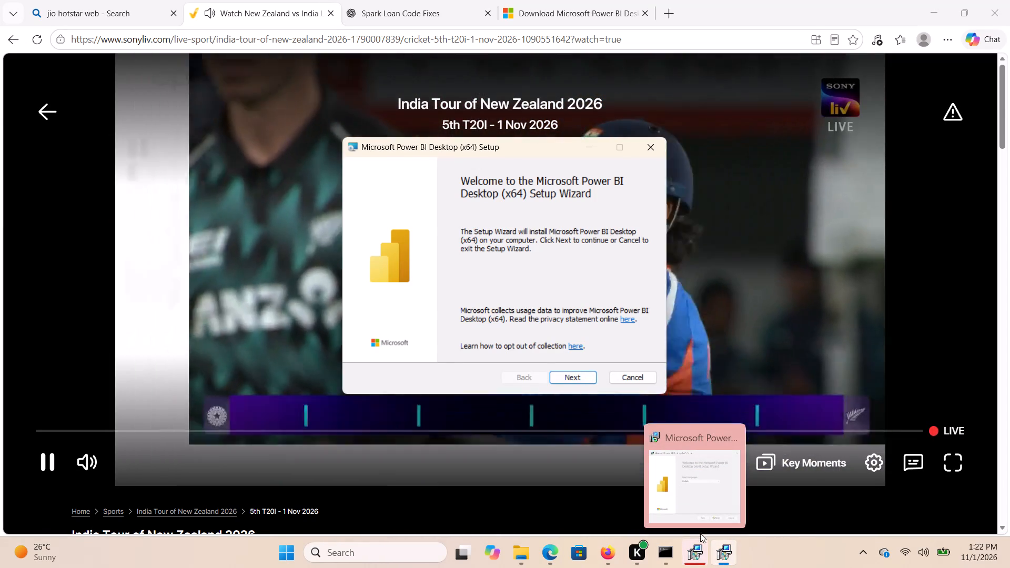
# Bring the already running Microsoft Power BI Desktop (x64) Setup wizard window to the front.
pyautogui.click(701, 518)
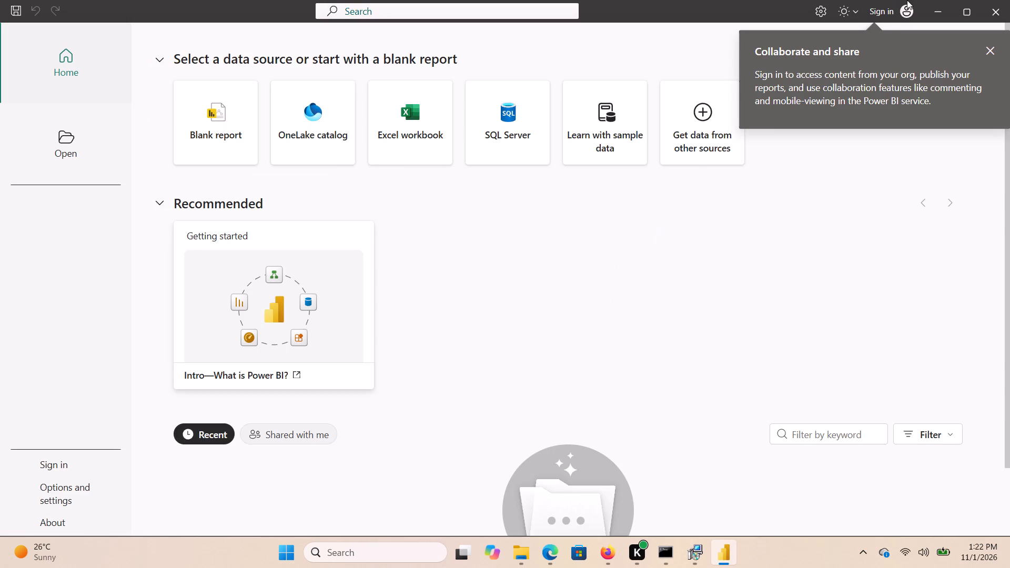
# Start signing in to Power BI Desktop, opening the prompt for the account email address.
pyautogui.click(883, 12)
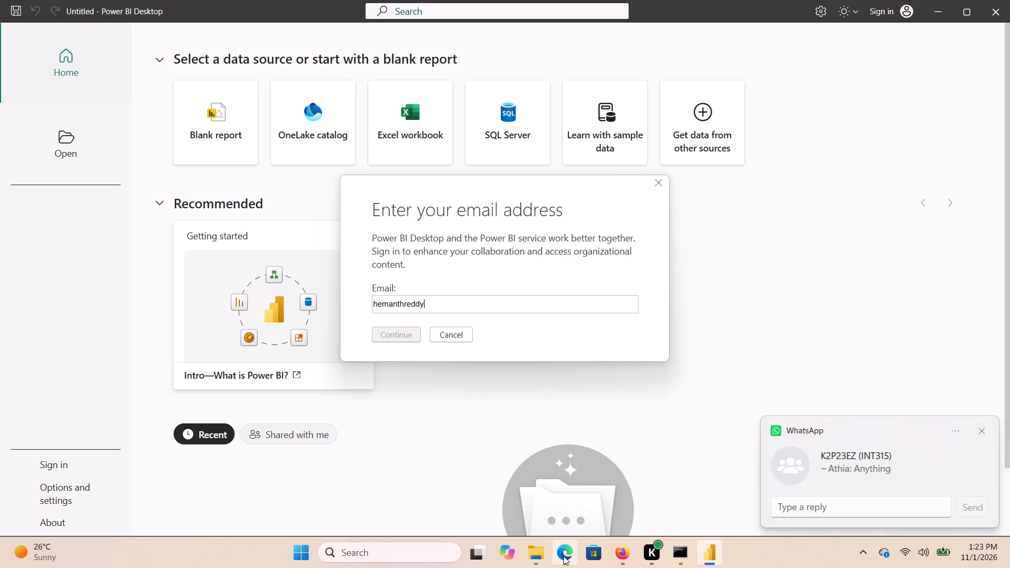
# Switch to the Edge window with the live New Zealand vs India cricket stream on SonyLIV.
pyautogui.click(570, 501)
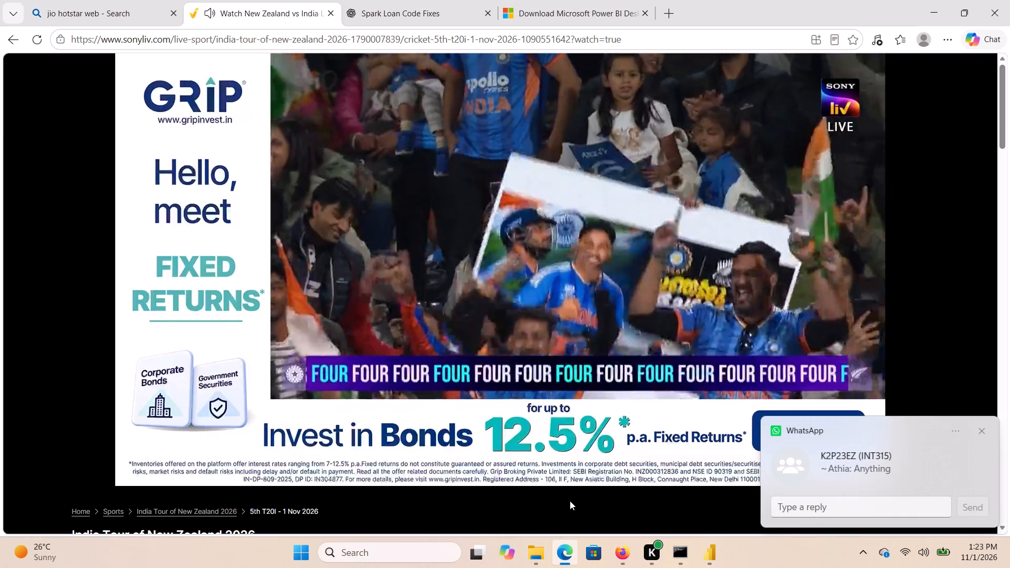
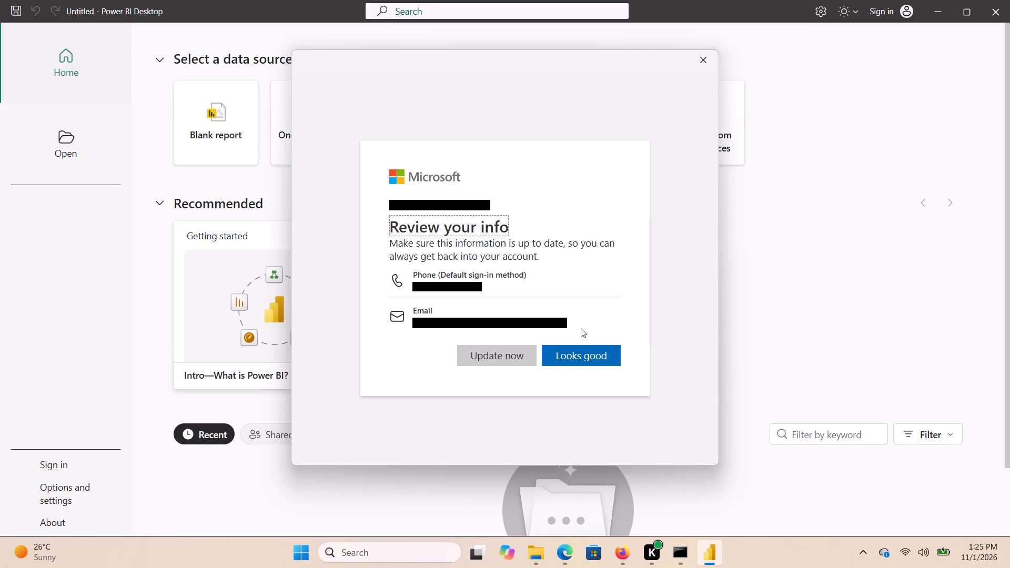
# Finish the Microsoft sign-in, accepting the reviewed info and allowing sign-in to all apps on this device, and check the signed-in account.
pyautogui.click(568, 353)
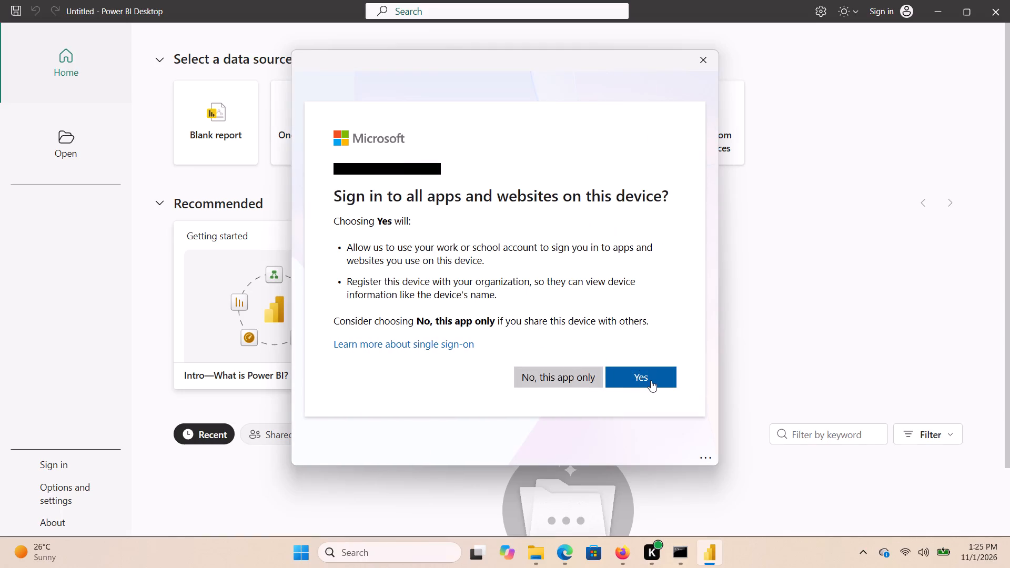
pyautogui.click(651, 380)
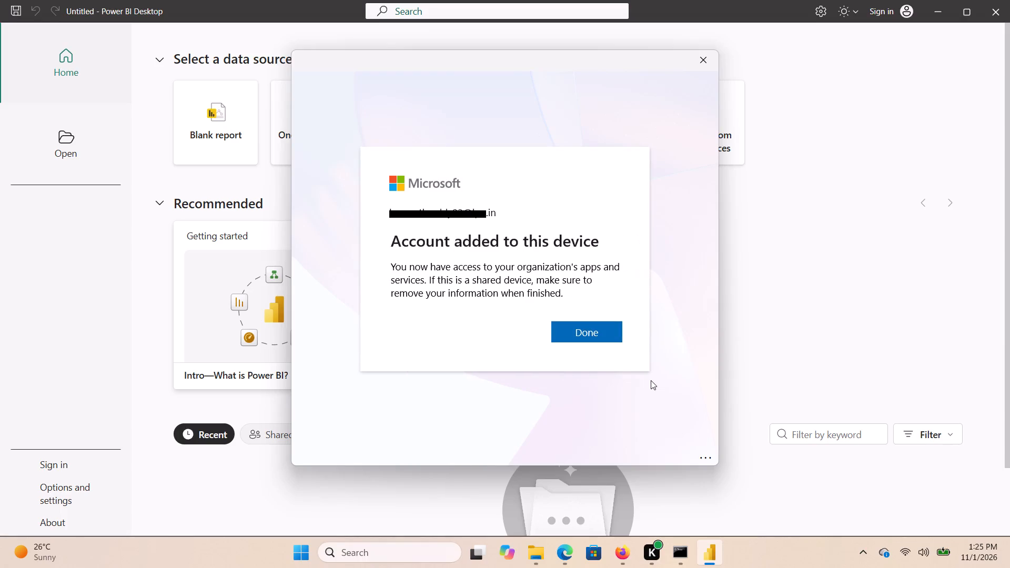
pyautogui.click(577, 335)
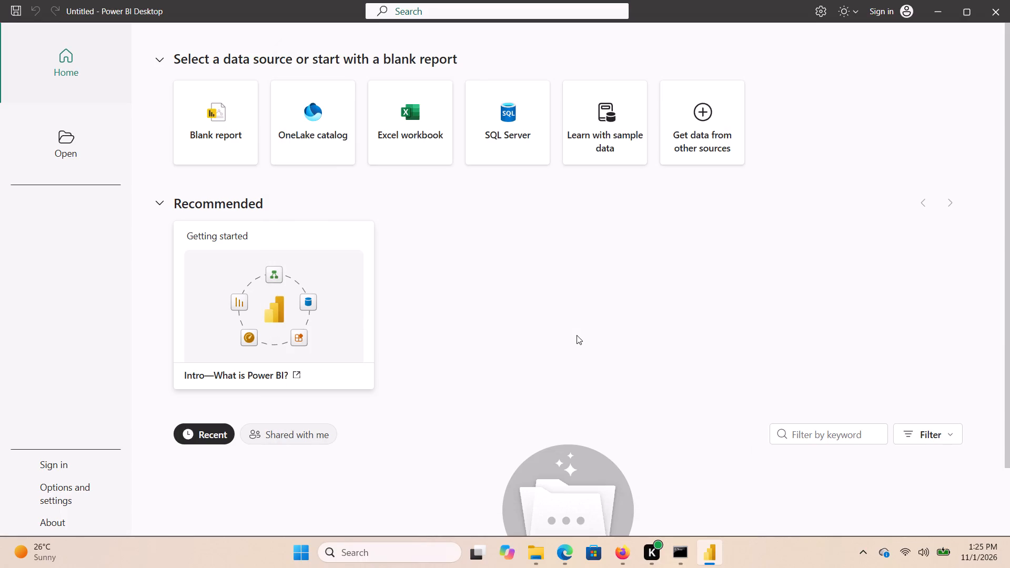
pyautogui.click(903, 19)
pyautogui.click(903, 19)
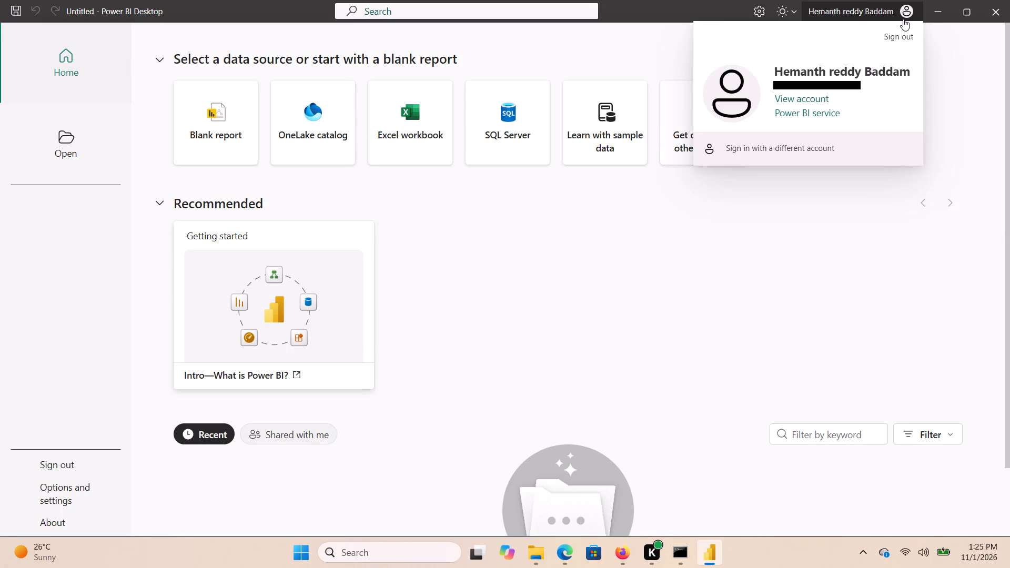
pyautogui.click(903, 19)
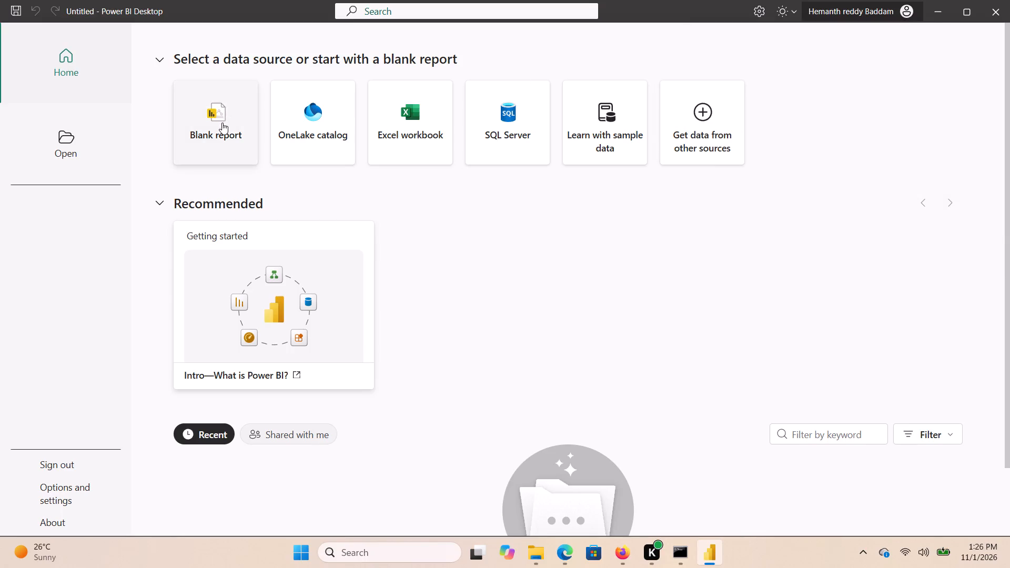
# Create a blank report and dismiss the Live Edit semantic models tip.
pyautogui.click(222, 123)
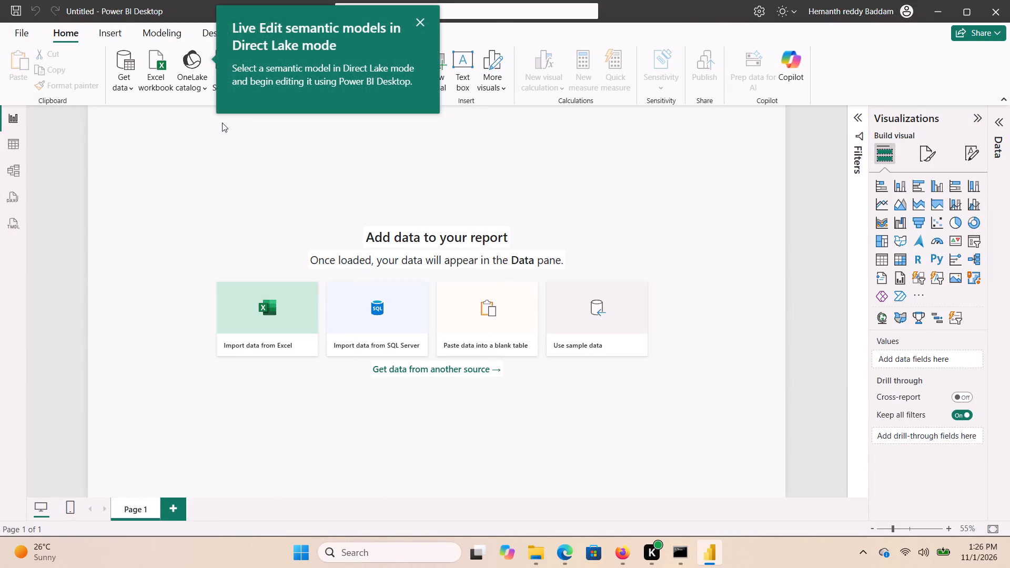
pyautogui.click(422, 22)
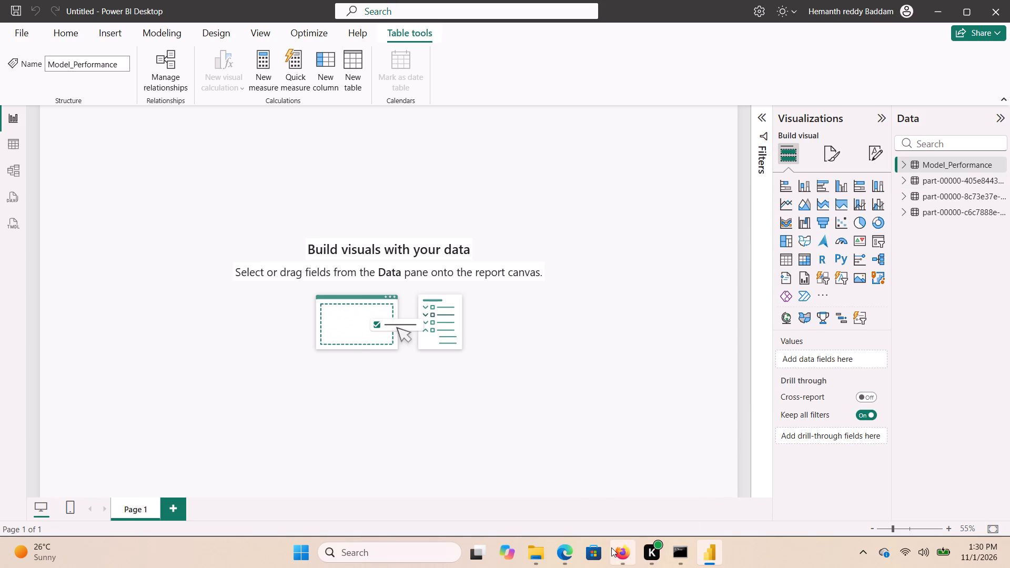
# Check the PowerBI_Predictions folder in File Explorer for its CSV file and rename table part-00000-405e8443 as PowerBi_Predictions.
pyautogui.click(545, 490)
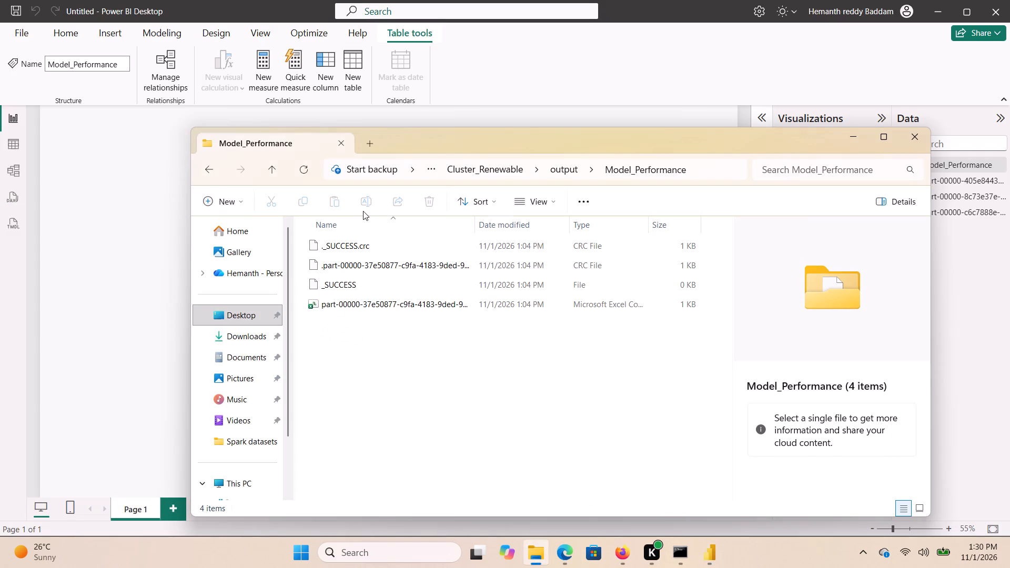
pyautogui.click(213, 172)
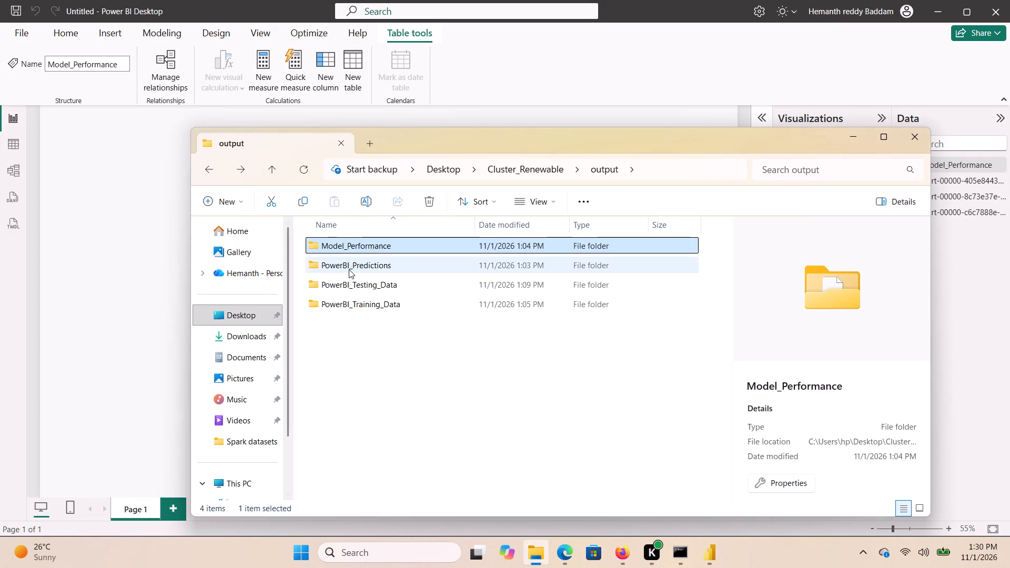
pyautogui.doubleClick(349, 269)
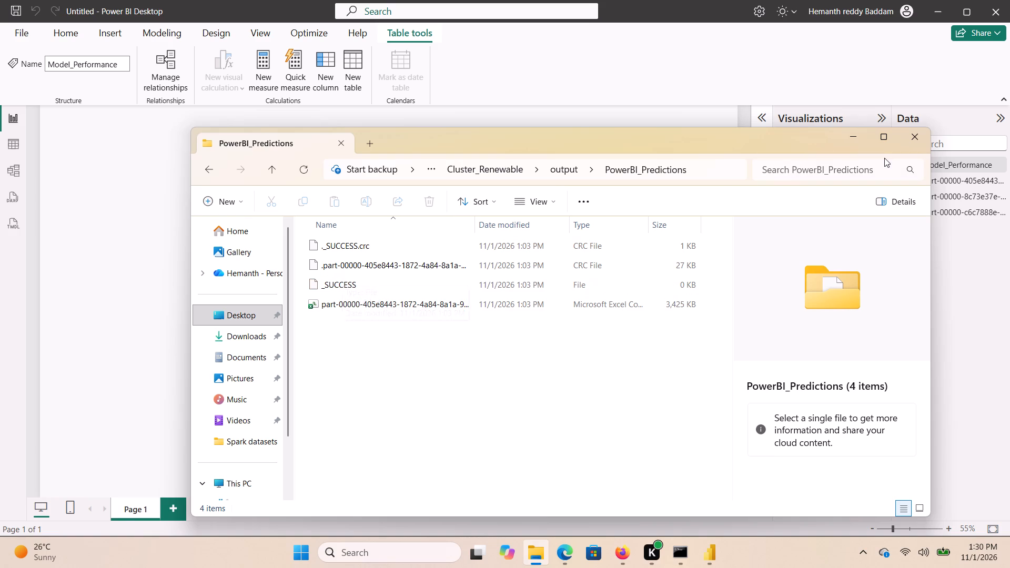
pyautogui.click(952, 181)
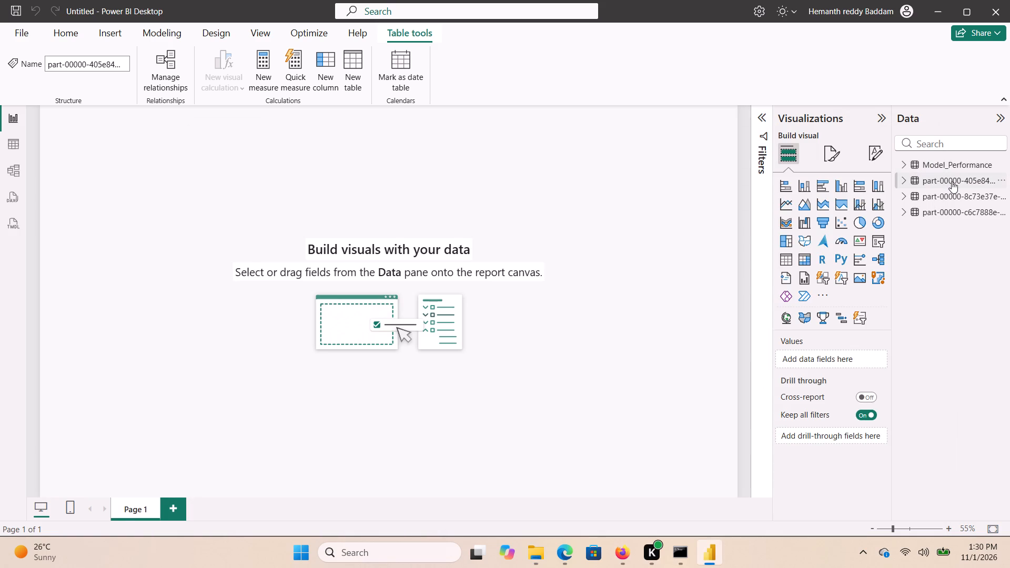
pyautogui.rightClick(952, 181)
pyautogui.click(881, 331)
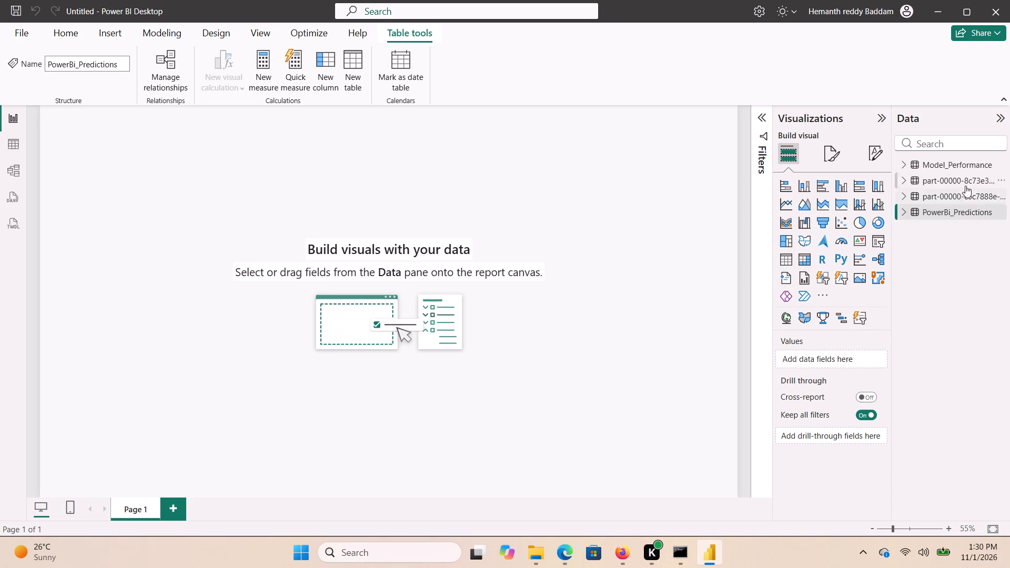
# Check the PowerBI_Training_Data folder in File Explorer for its CSV file and rename table part-00000-8c73e37e as PowerBi_Training_Data.
pyautogui.click(968, 180)
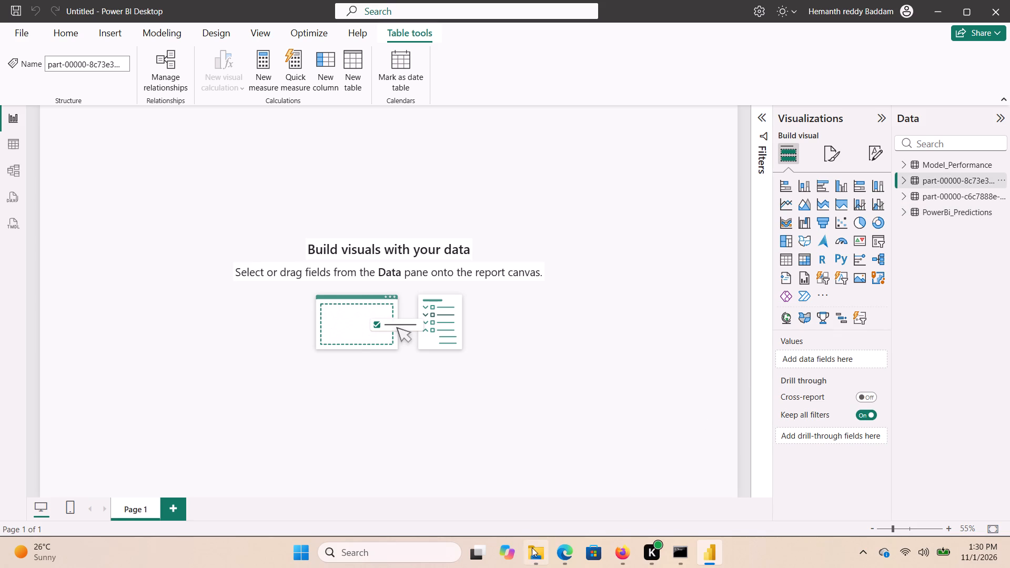
pyautogui.click(533, 487)
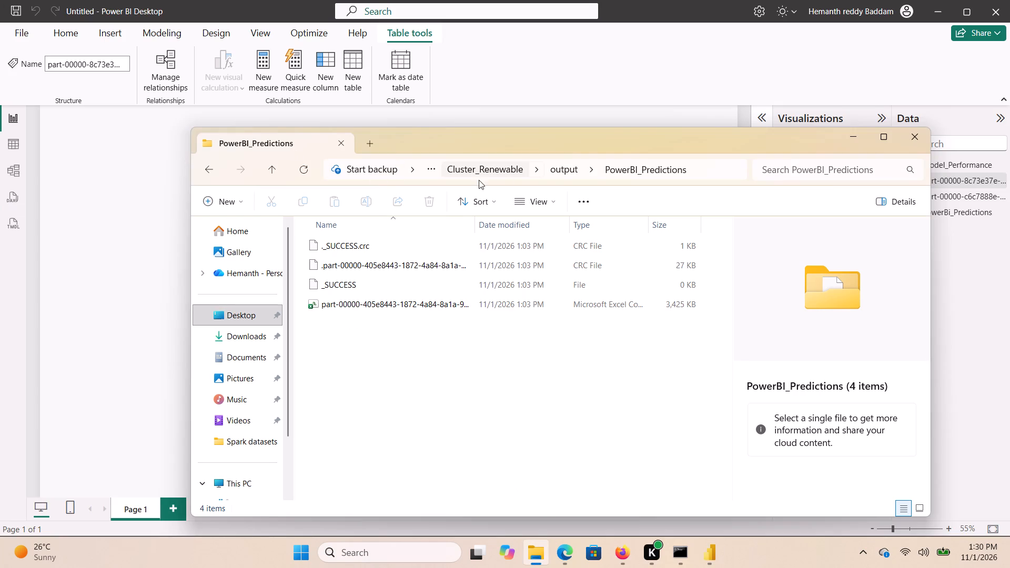
pyautogui.click(564, 169)
pyautogui.doubleClick(375, 305)
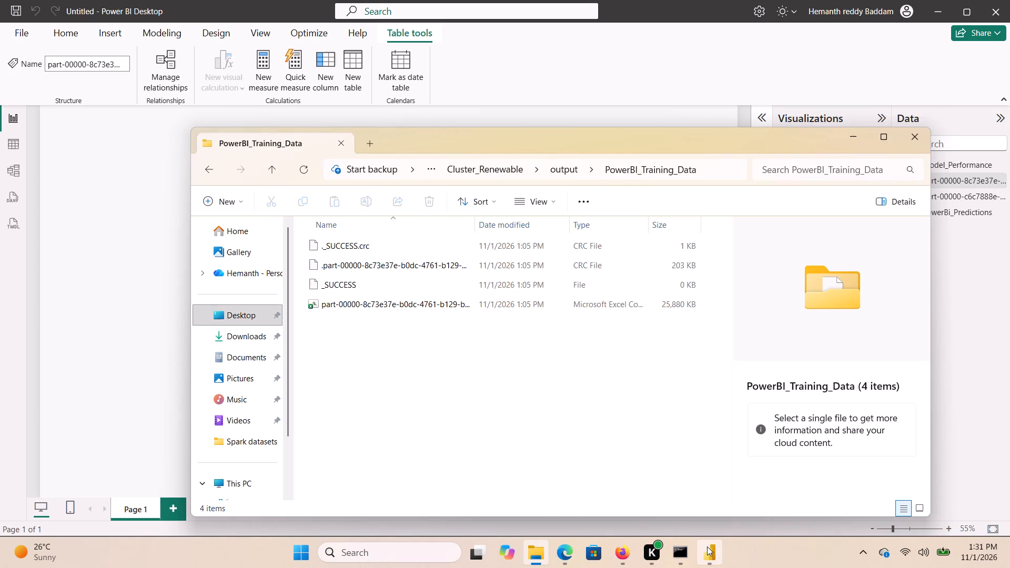
pyautogui.click(721, 490)
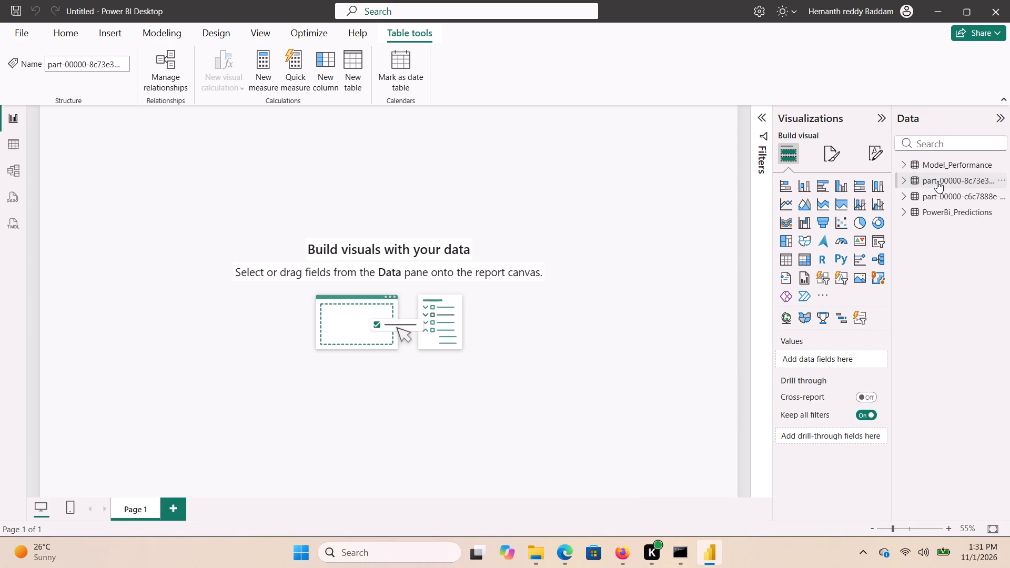
pyautogui.rightClick(937, 181)
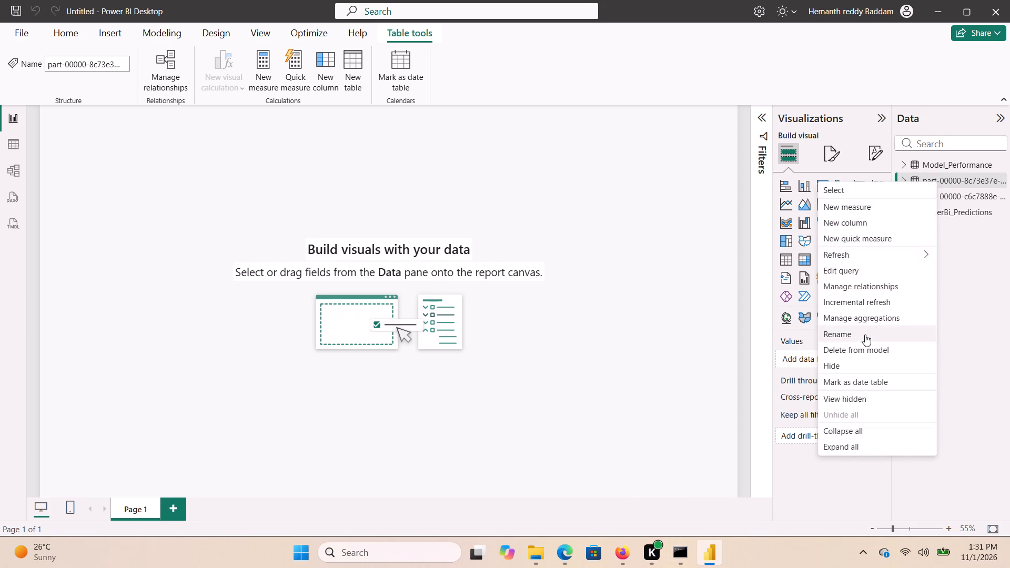
pyautogui.click(865, 334)
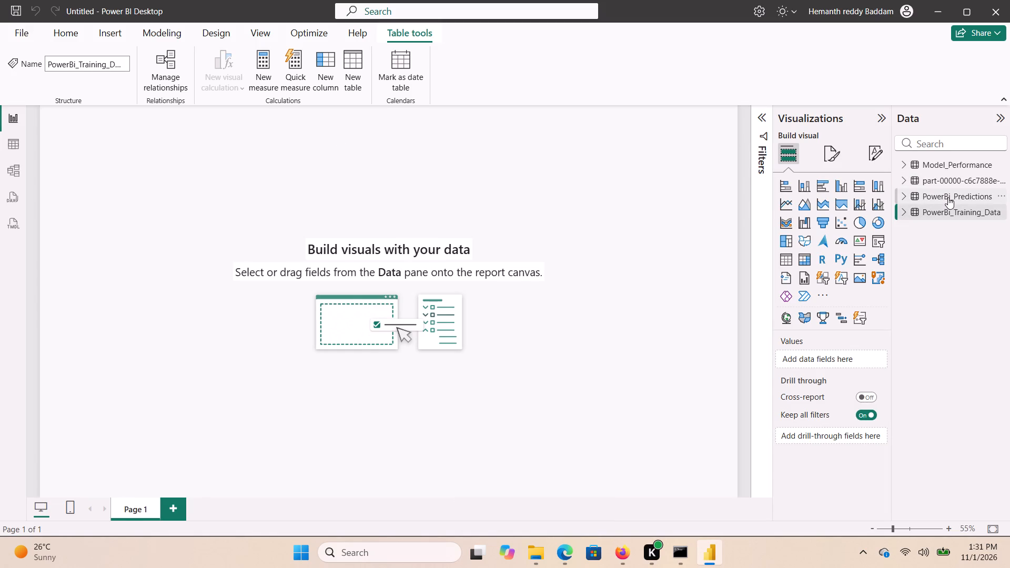
# Rename the remaining table, part-00000-c6c7888e, as PowerBi_Testing_Data.
pyautogui.click(962, 176)
pyautogui.rightClick(962, 176)
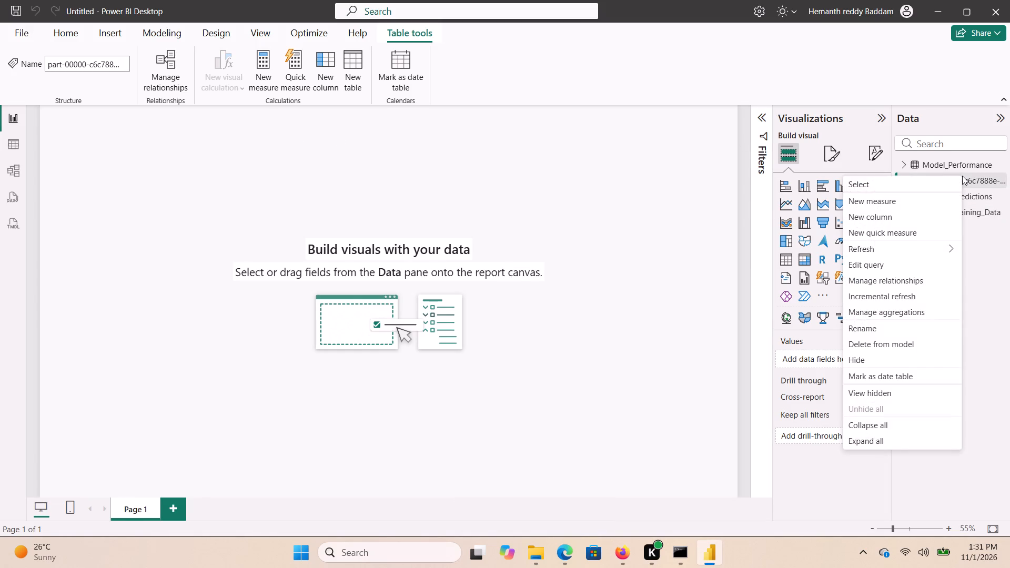
pyautogui.click(889, 326)
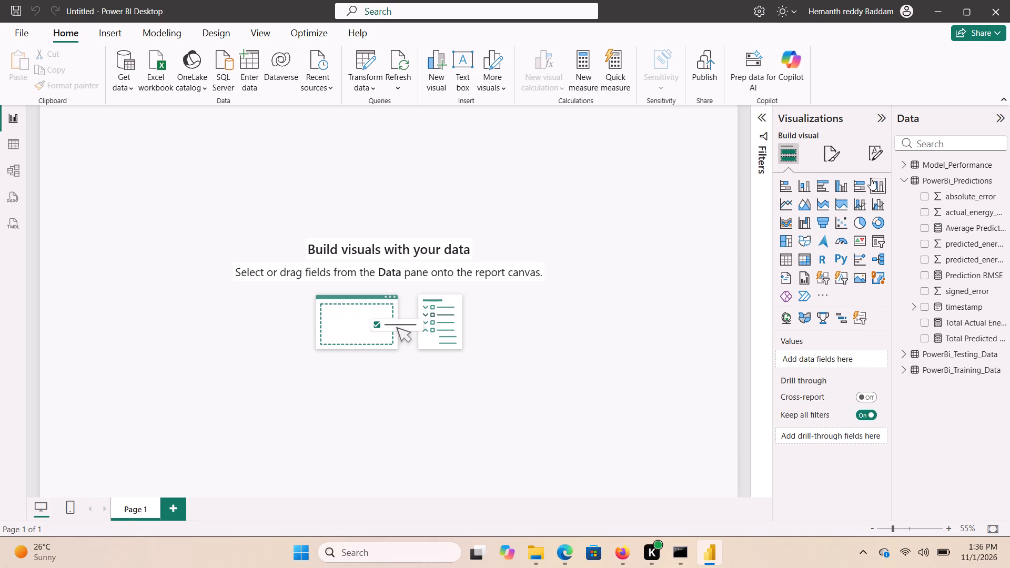
pyautogui.click(836, 157)
pyautogui.click(880, 151)
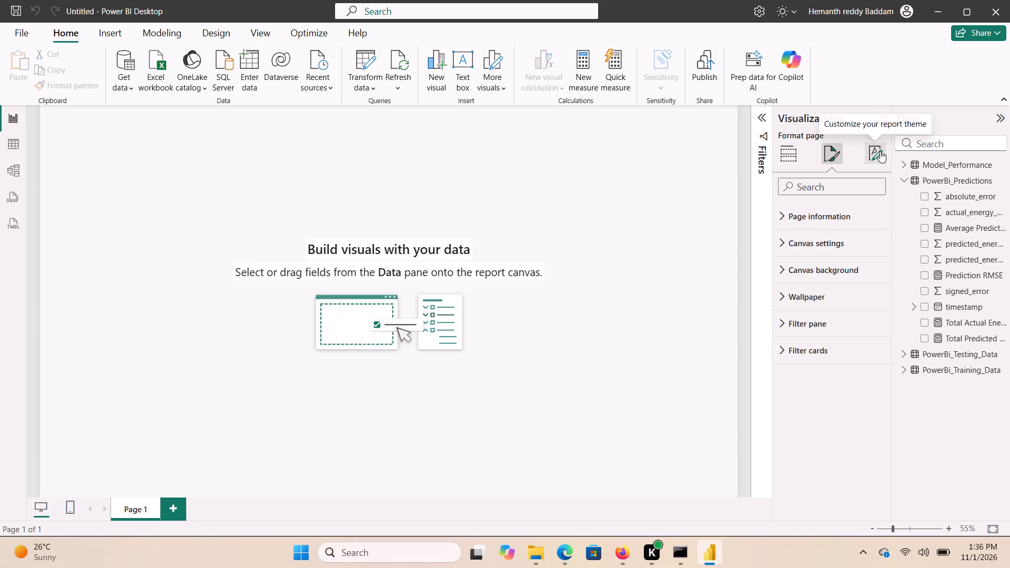
pyautogui.click(791, 157)
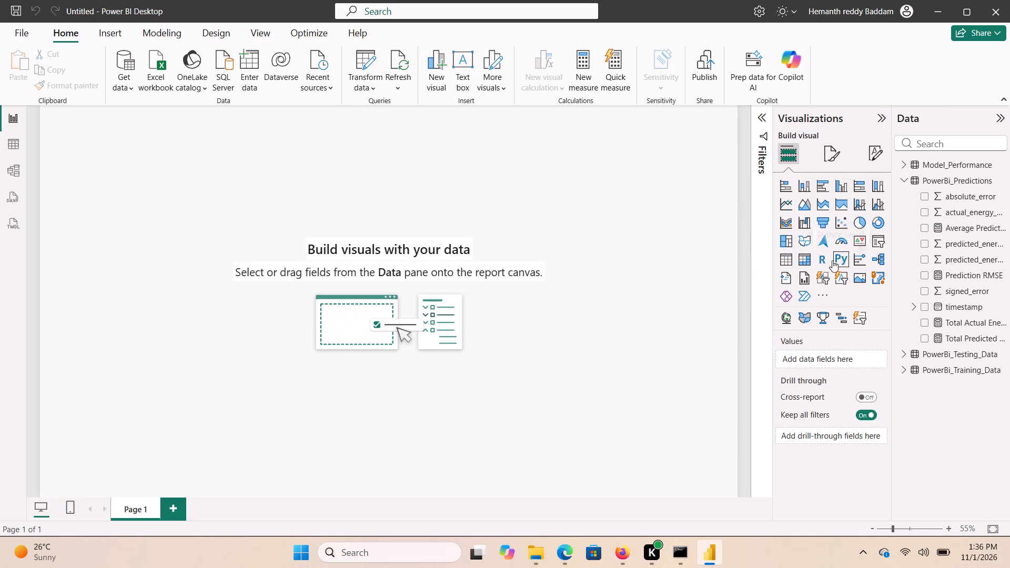
# Search the additional Power BI visuals for "card" and add the Advance Card visual to the report.
pyautogui.click(827, 295)
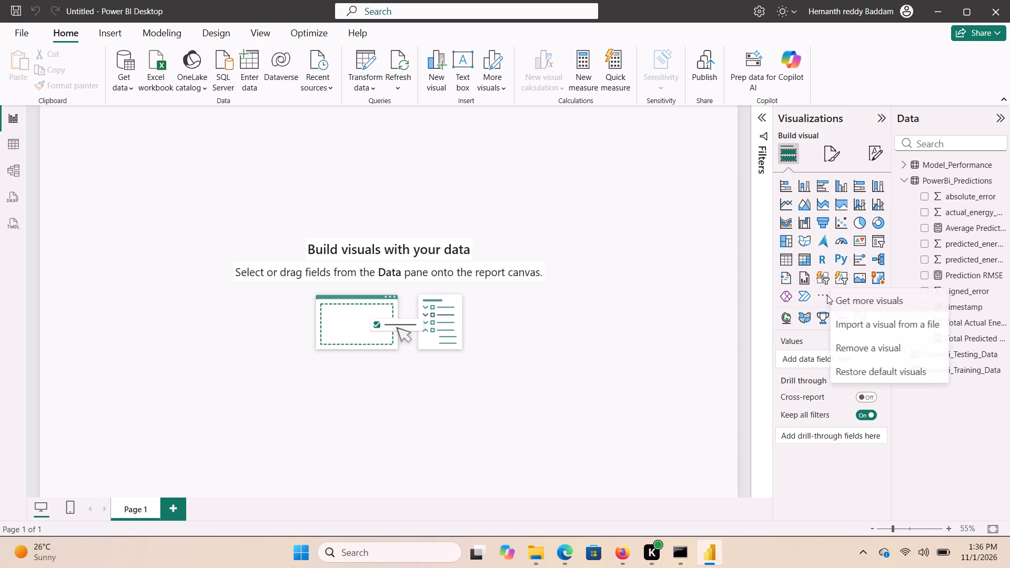
pyautogui.click(865, 305)
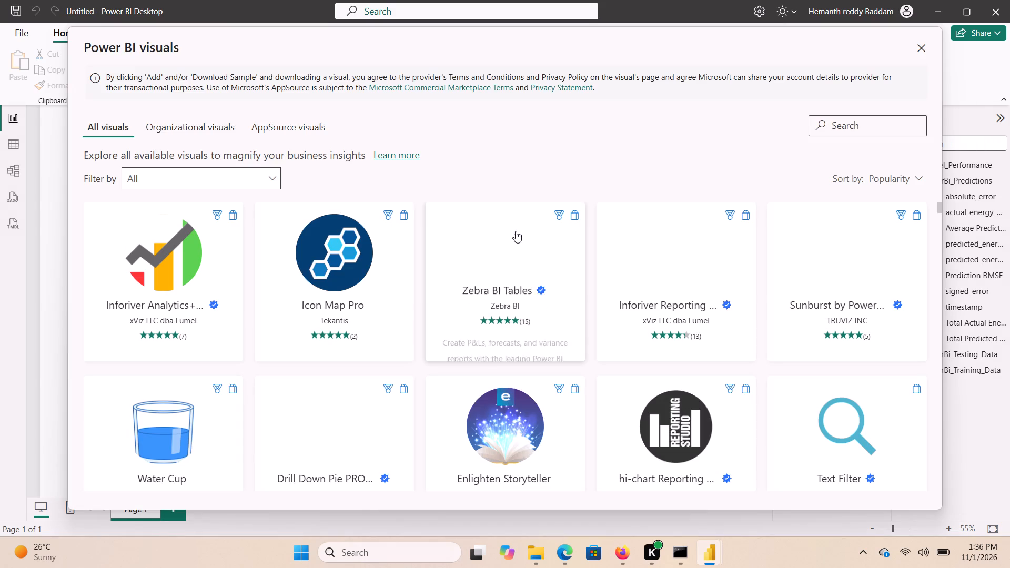
pyautogui.click(516, 231)
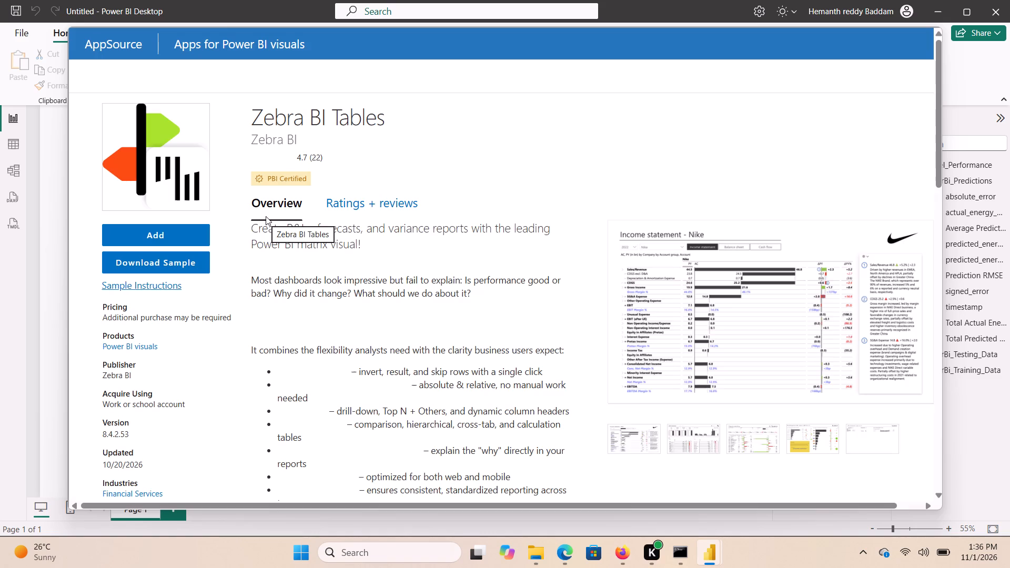
pyautogui.click(125, 75)
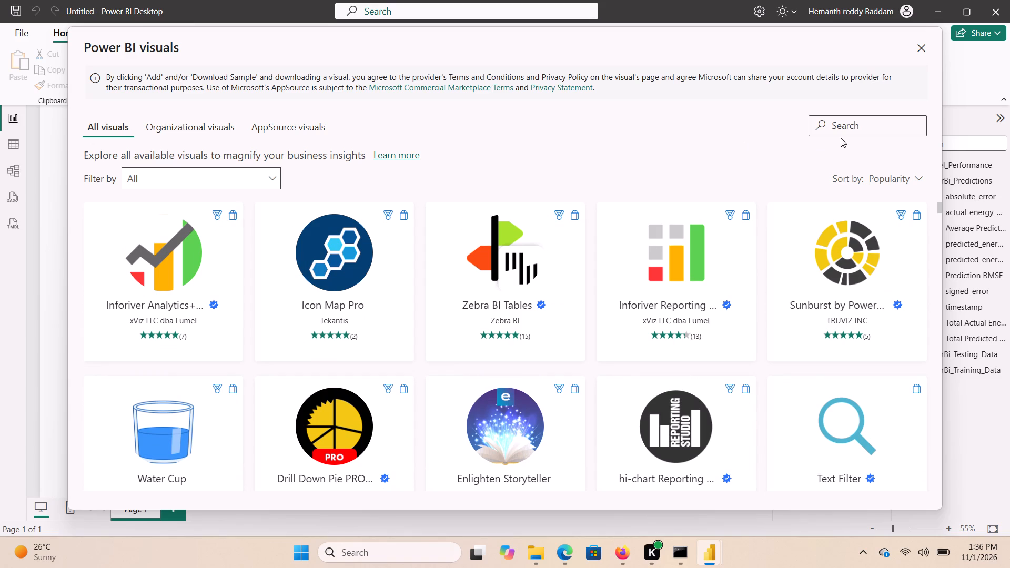
pyautogui.click(853, 122)
pyautogui.click(853, 122)
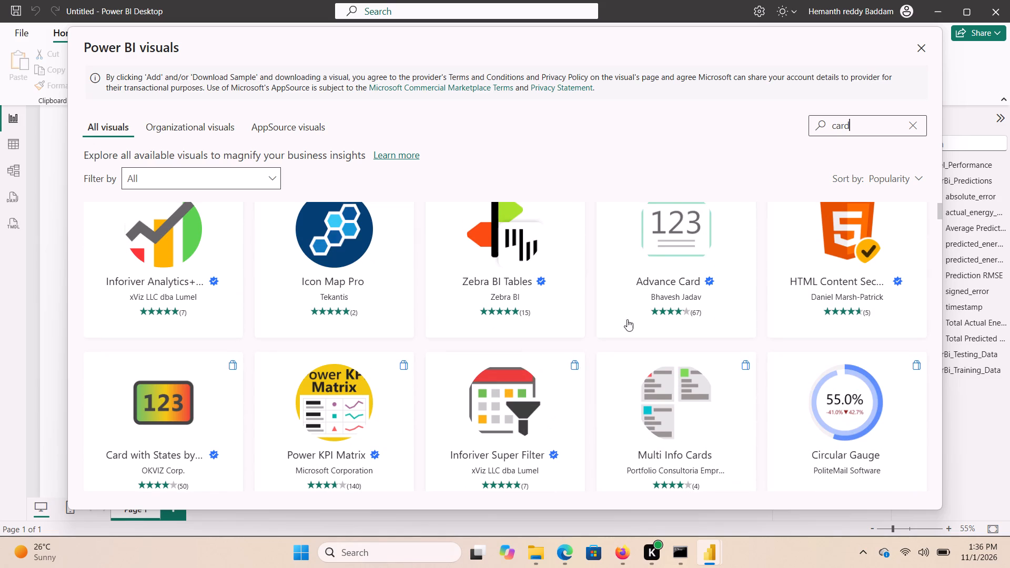
pyautogui.click(682, 269)
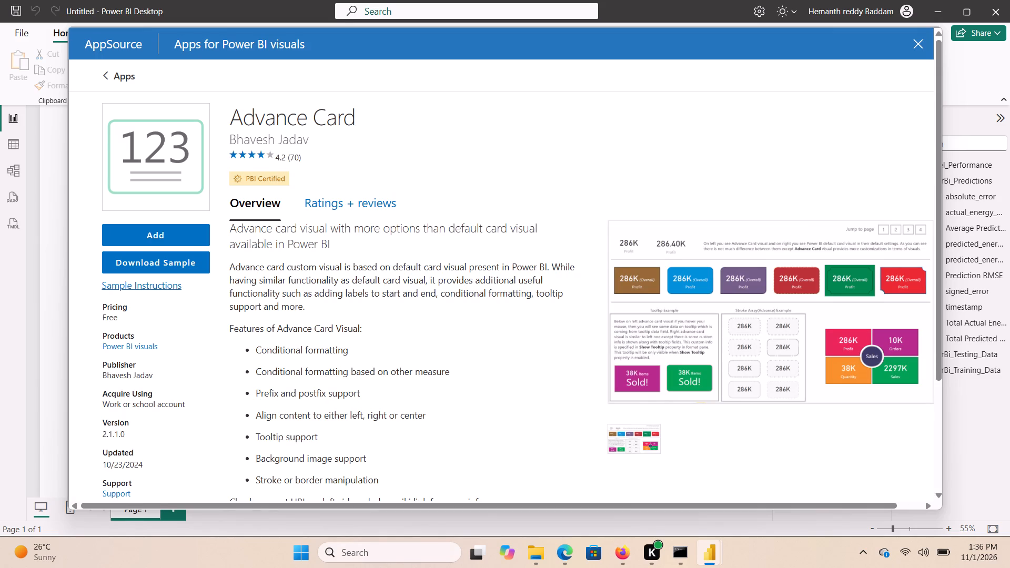
pyautogui.click(154, 237)
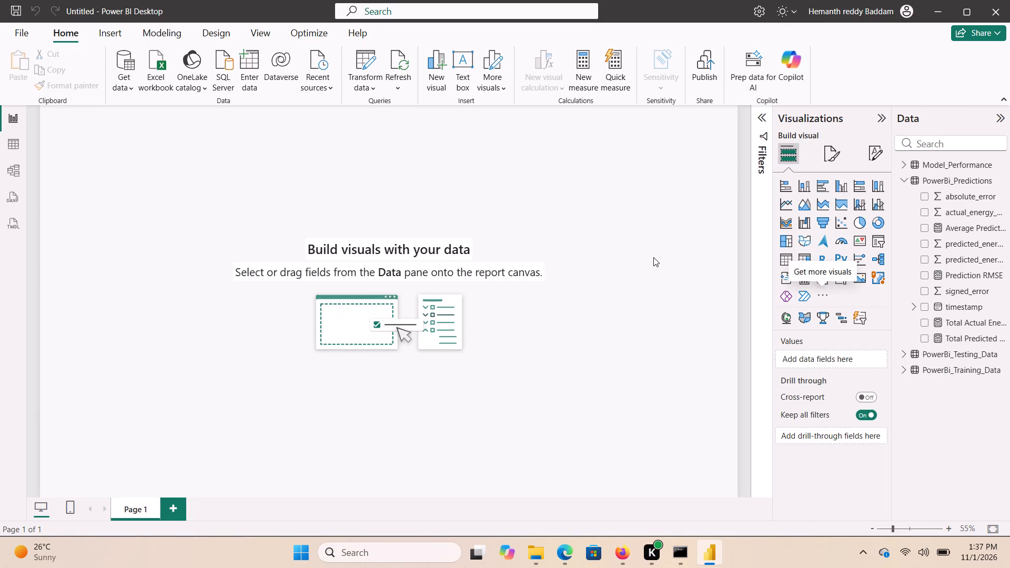
pyautogui.click(816, 296)
# Place two Advance Cards on Page 1, one showing Average Prediction Error and the other Prediction RMSE.
pyautogui.click(878, 319)
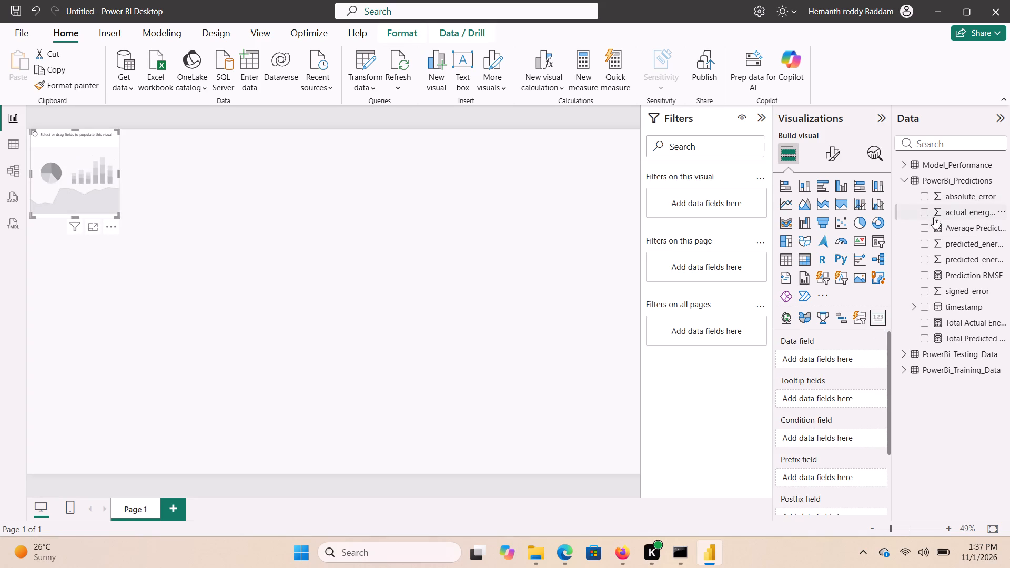
pyautogui.click(922, 227)
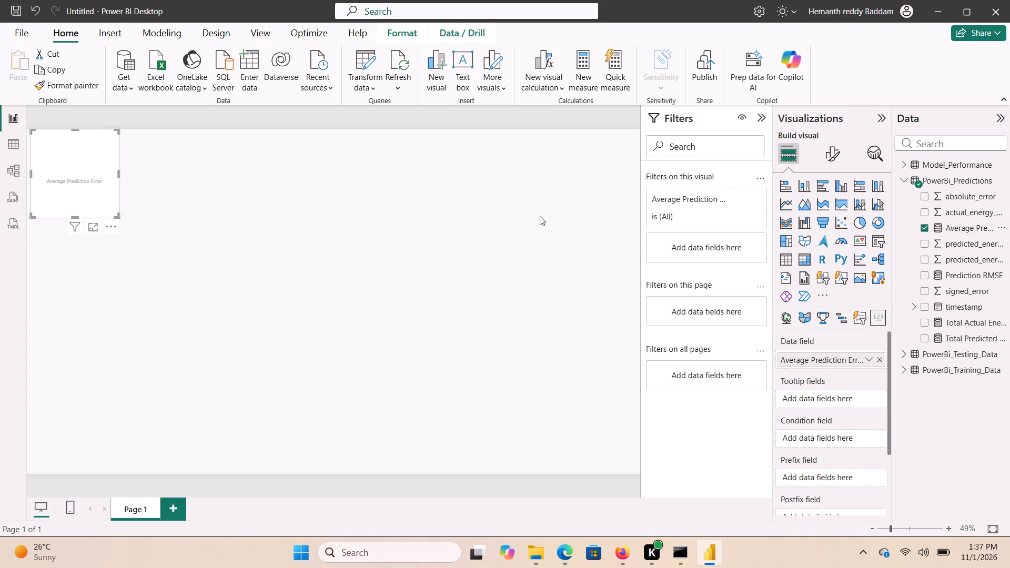
pyautogui.click(259, 160)
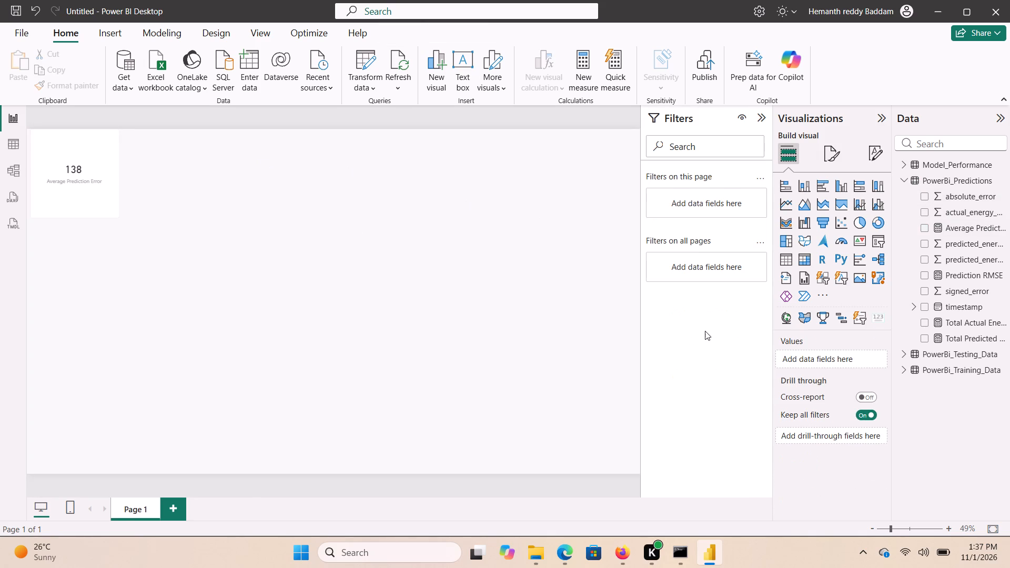
pyautogui.click(880, 319)
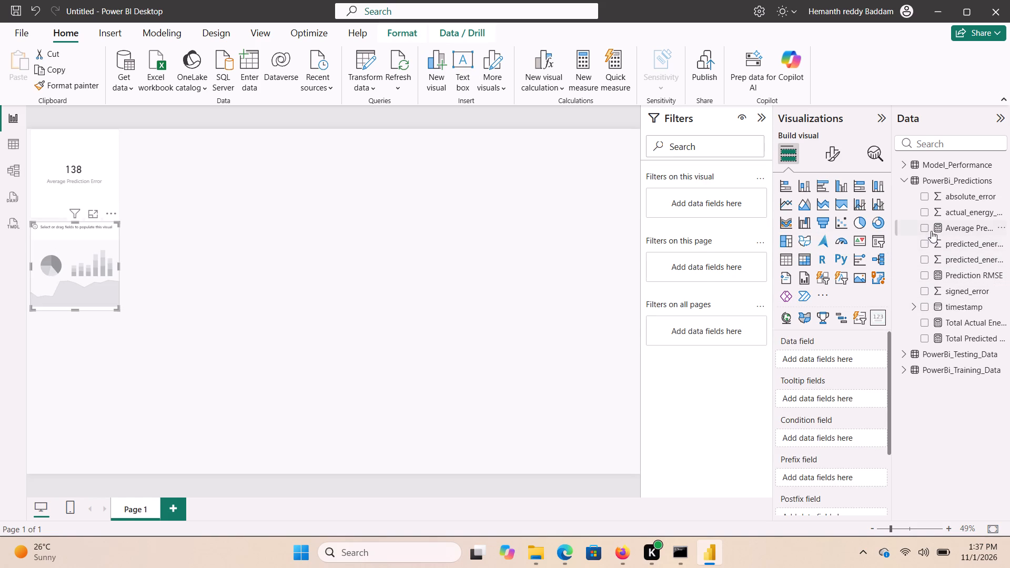
pyautogui.click(923, 276)
pyautogui.click(227, 201)
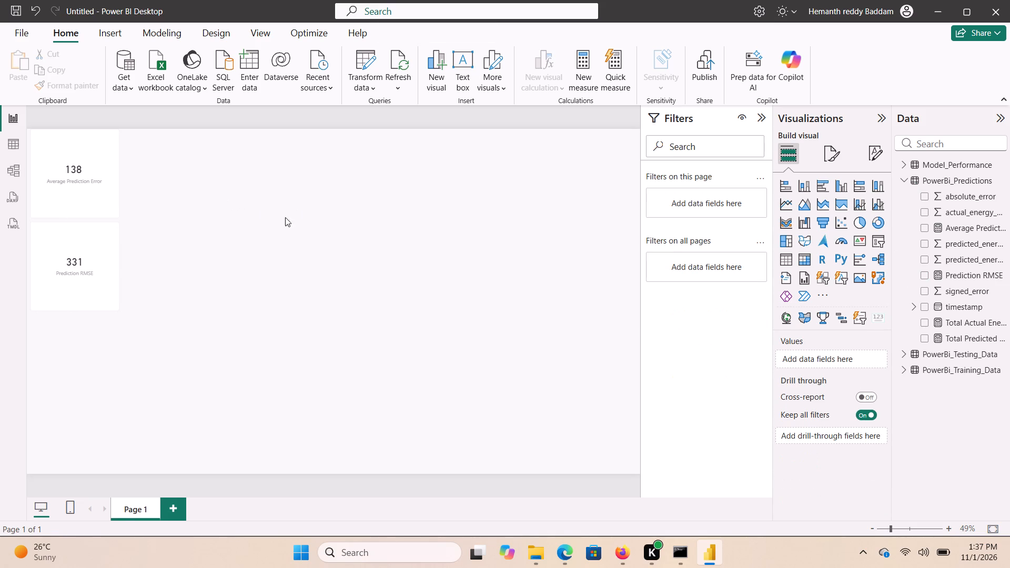
# Place two more Advance Cards on Page 1, one showing Total Actual Energy and the other Total Predicted Energy.
pyautogui.click(874, 318)
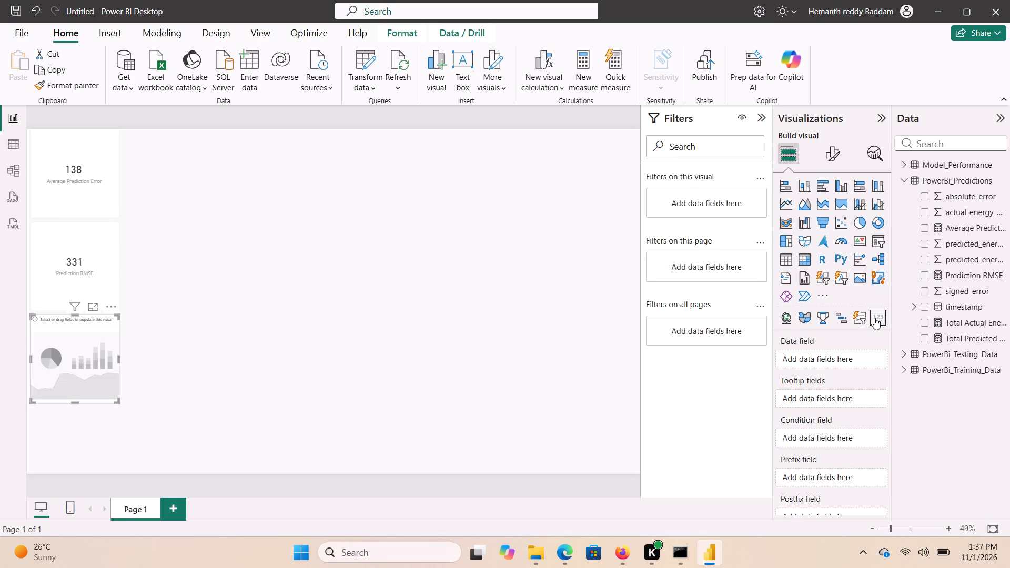
pyautogui.click(925, 322)
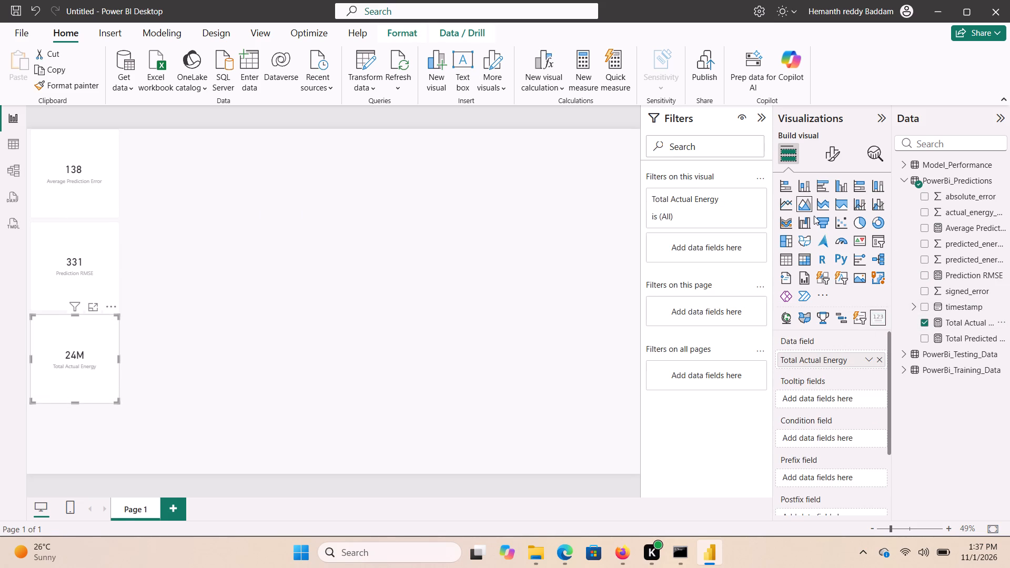
pyautogui.click(477, 379)
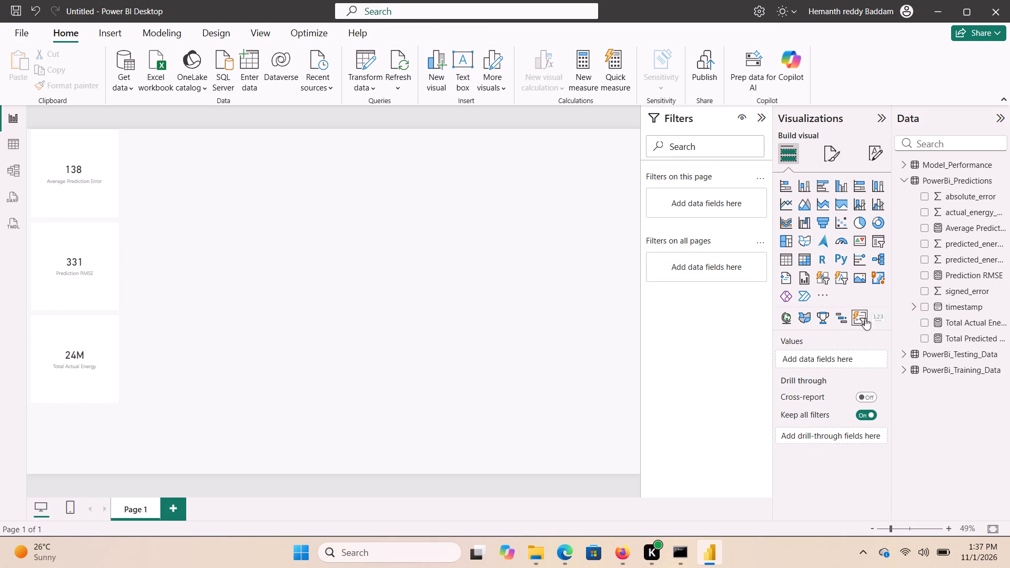
pyautogui.click(879, 317)
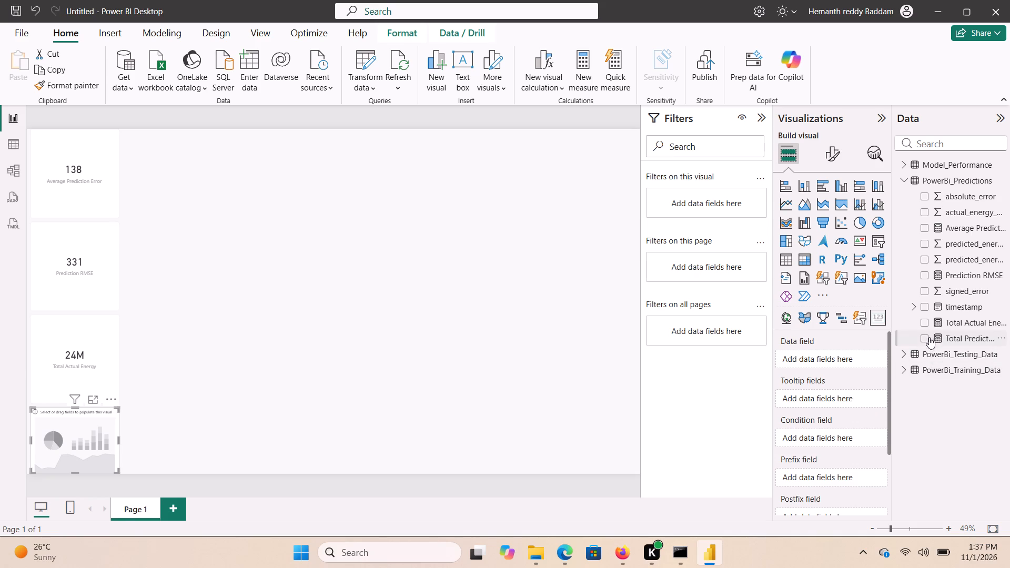
pyautogui.click(925, 339)
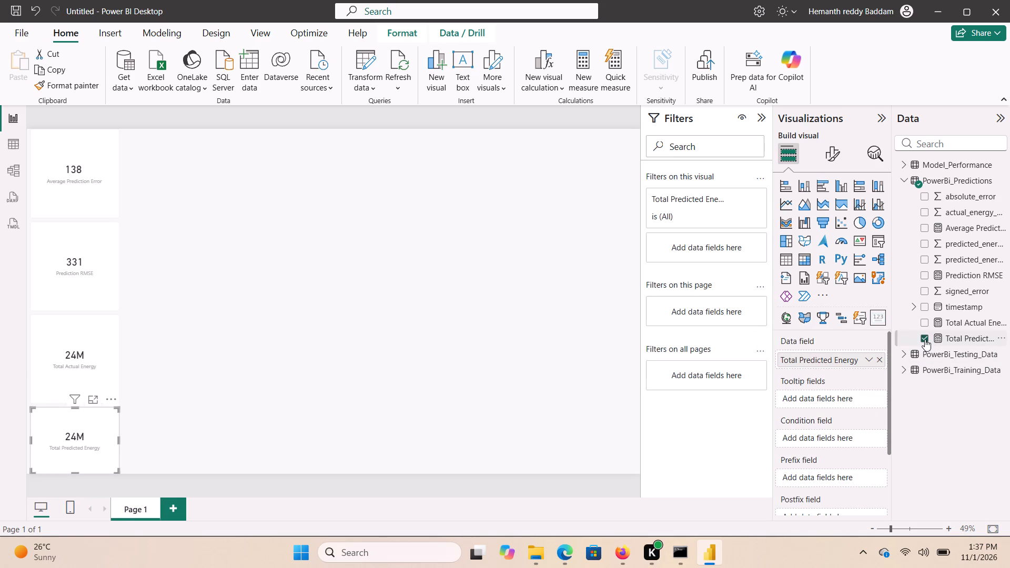
pyautogui.click(326, 405)
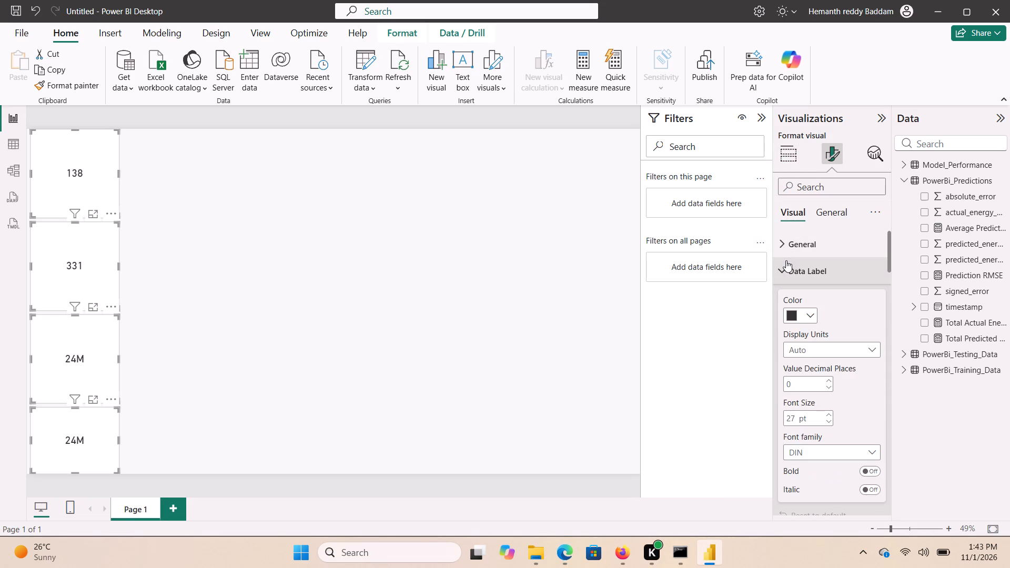
pyautogui.click(786, 260)
pyautogui.click(786, 295)
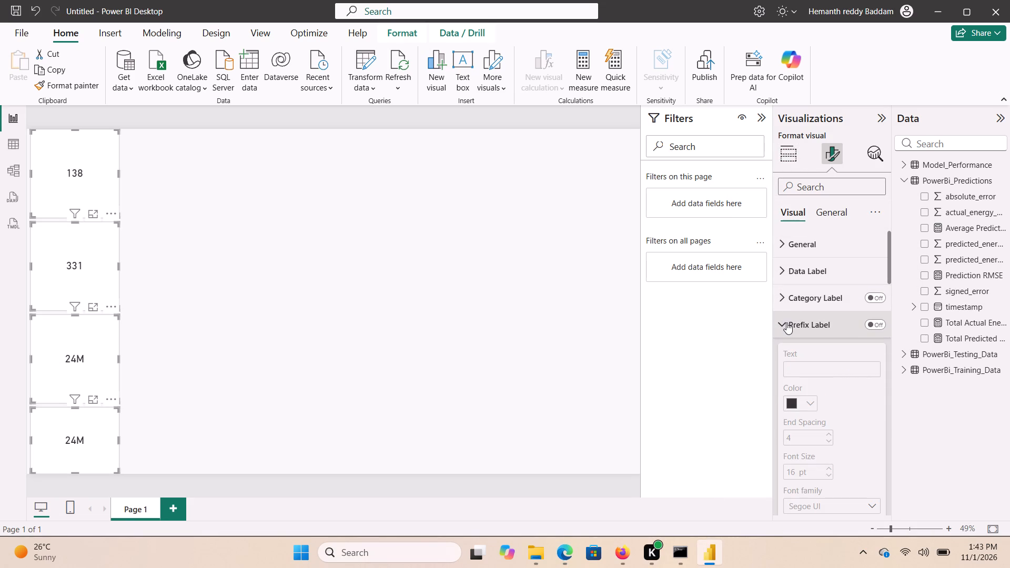
pyautogui.click(786, 322)
pyautogui.click(787, 373)
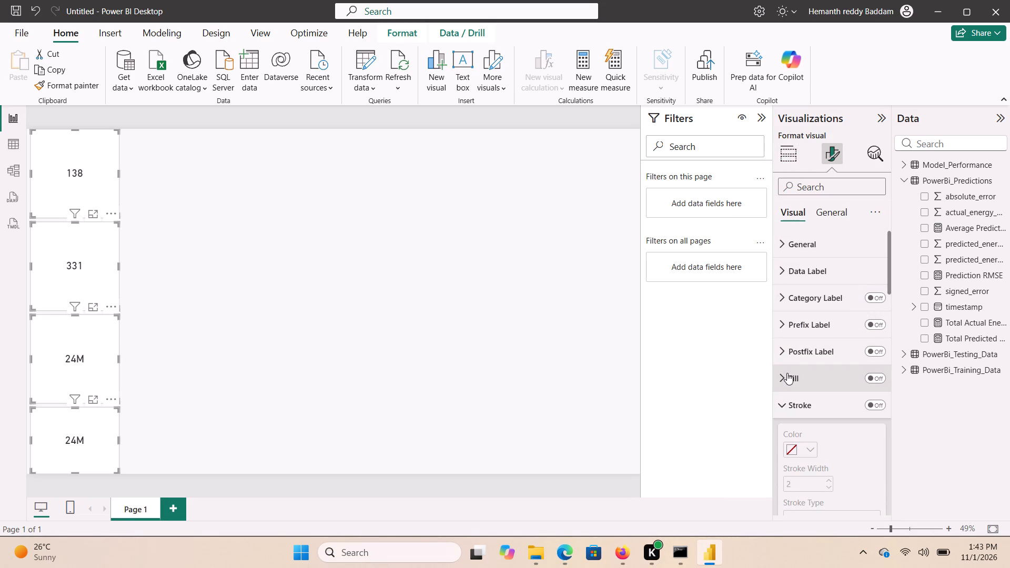
pyautogui.click(788, 398)
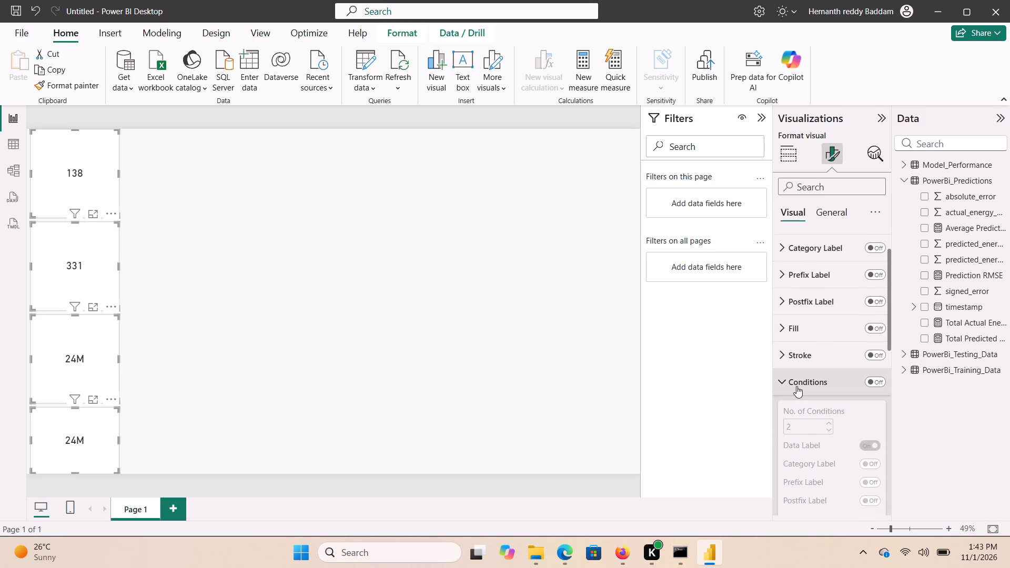
pyautogui.click(796, 386)
pyautogui.click(797, 407)
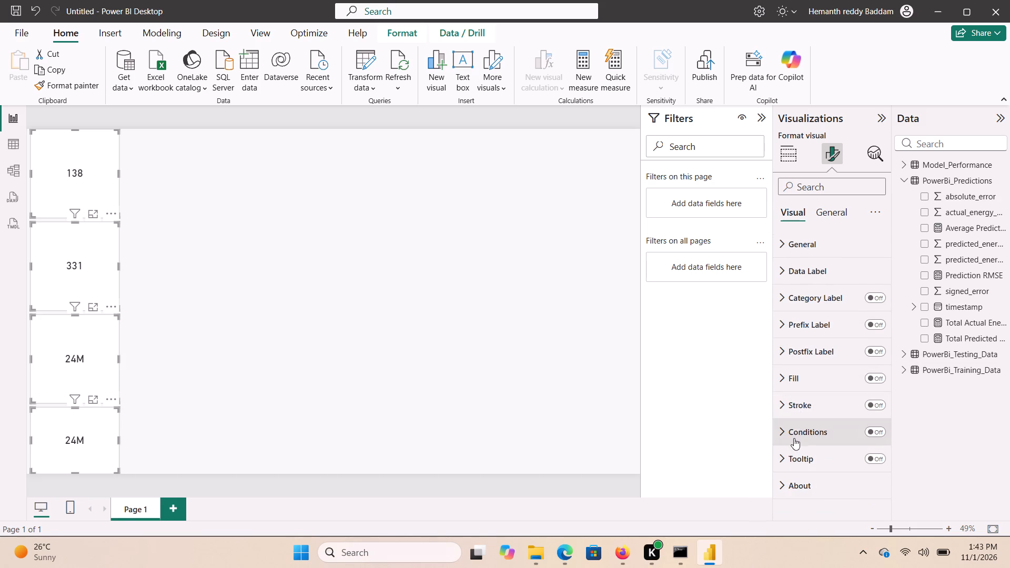
pyautogui.click(831, 213)
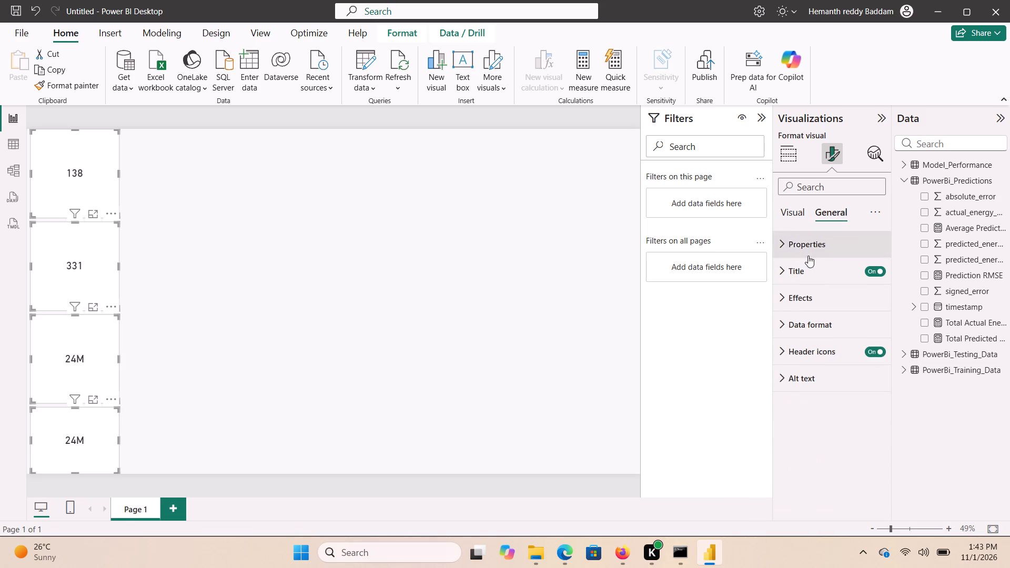
# Select only the Average Prediction Error card and look through its visual and general format settings, including Properties and the additional options.
pyautogui.click(797, 216)
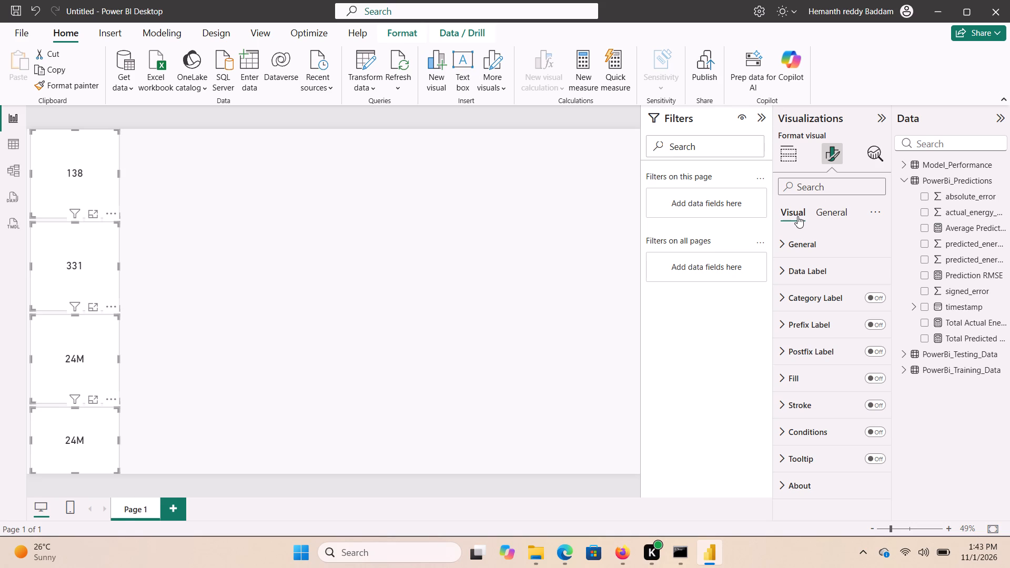
pyautogui.click(196, 389)
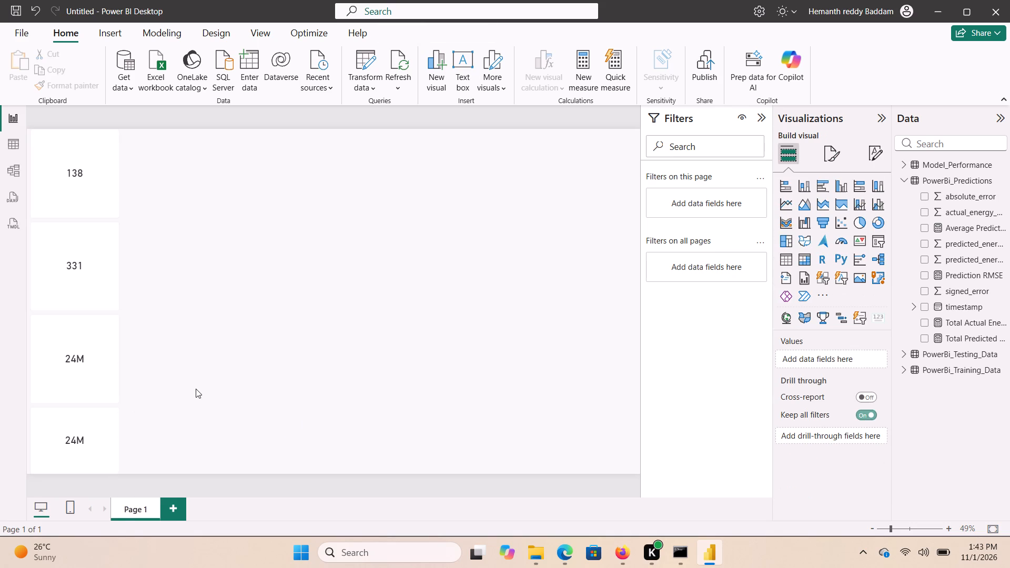
pyautogui.click(95, 181)
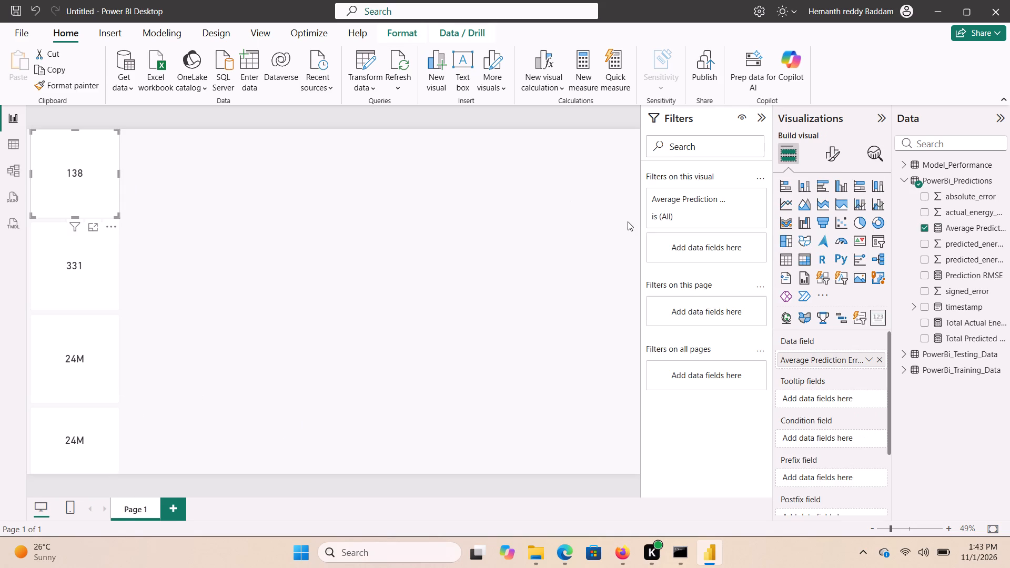
pyautogui.click(829, 164)
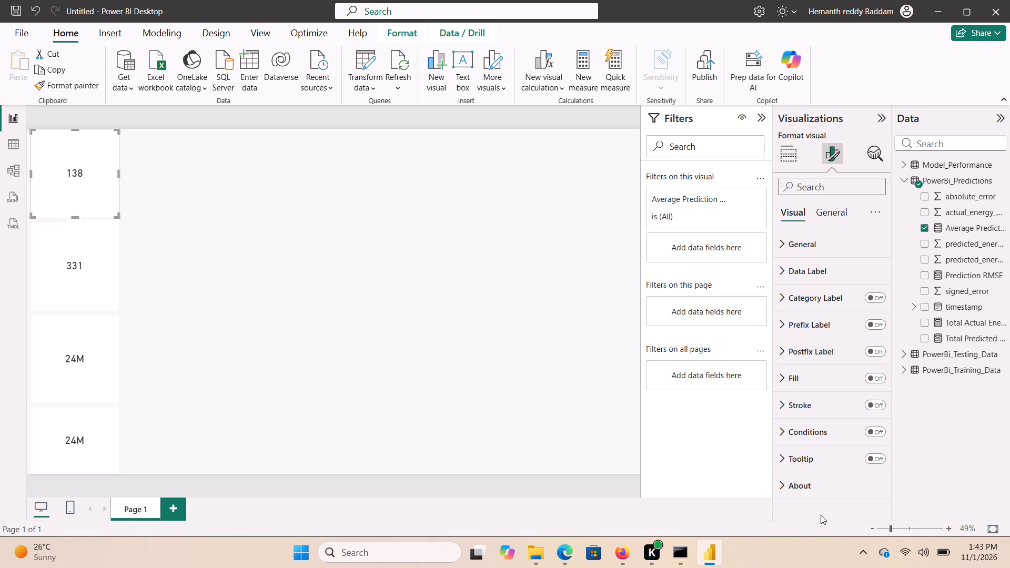
pyautogui.click(826, 209)
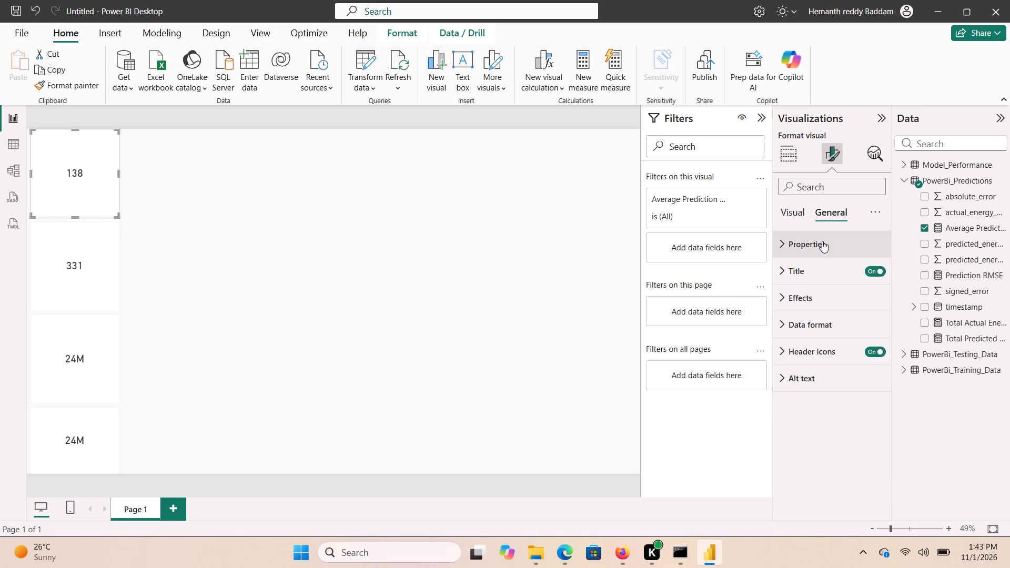
pyautogui.click(822, 241)
pyautogui.click(822, 241)
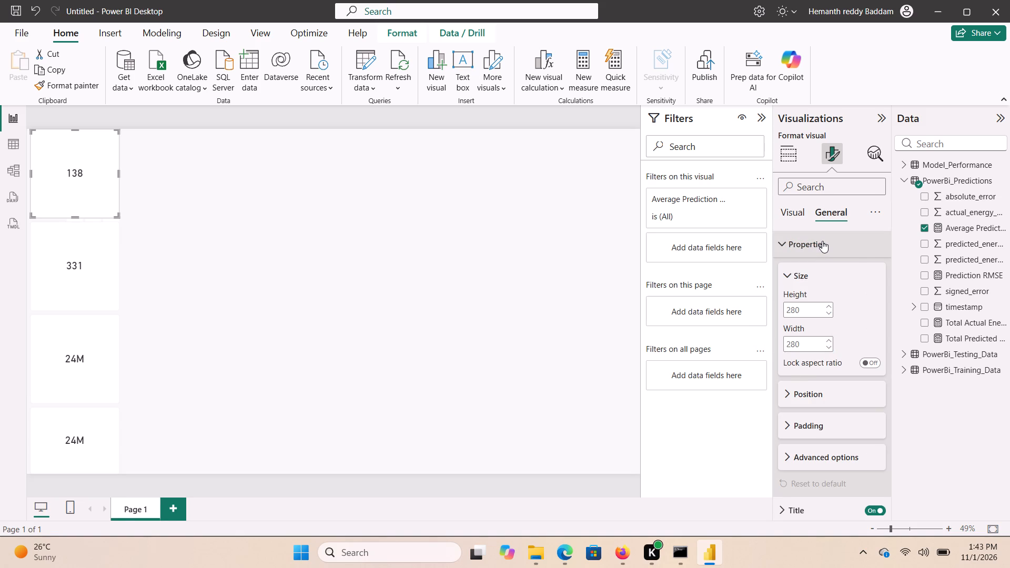
pyautogui.click(875, 214)
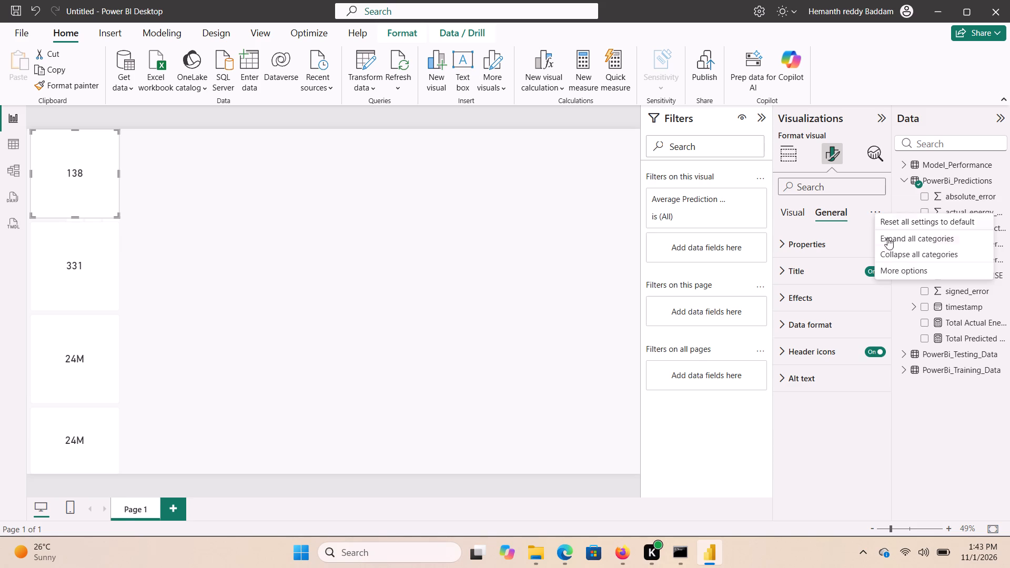
pyautogui.click(905, 265)
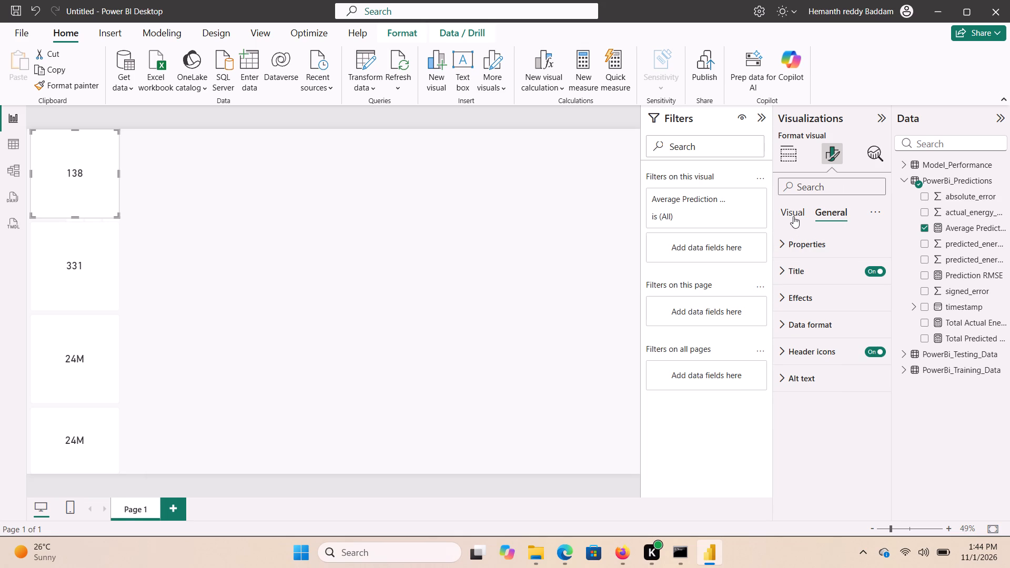
# Turn on the category label for the Average Prediction Error card.
pyautogui.click(793, 216)
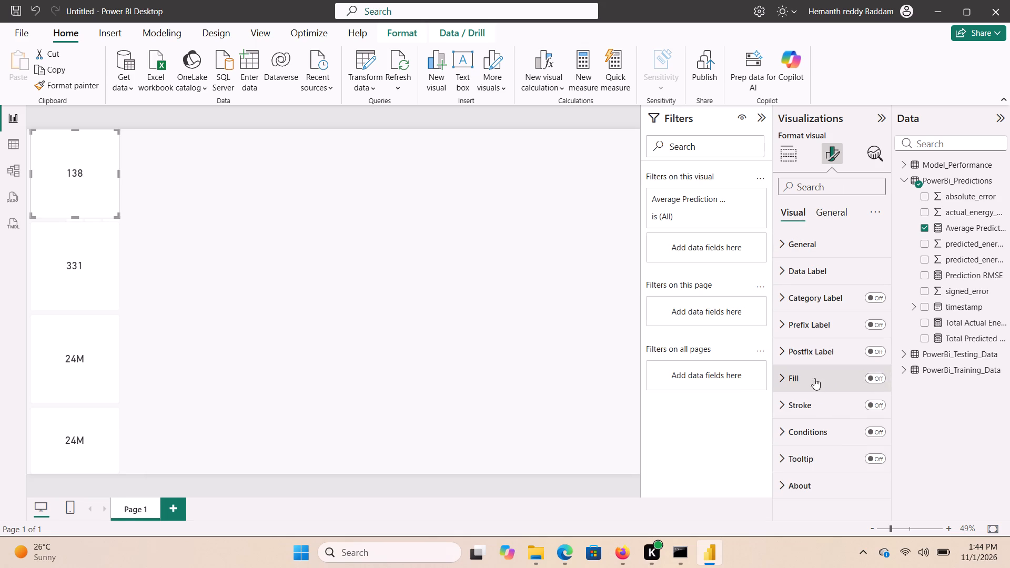
pyautogui.click(825, 295)
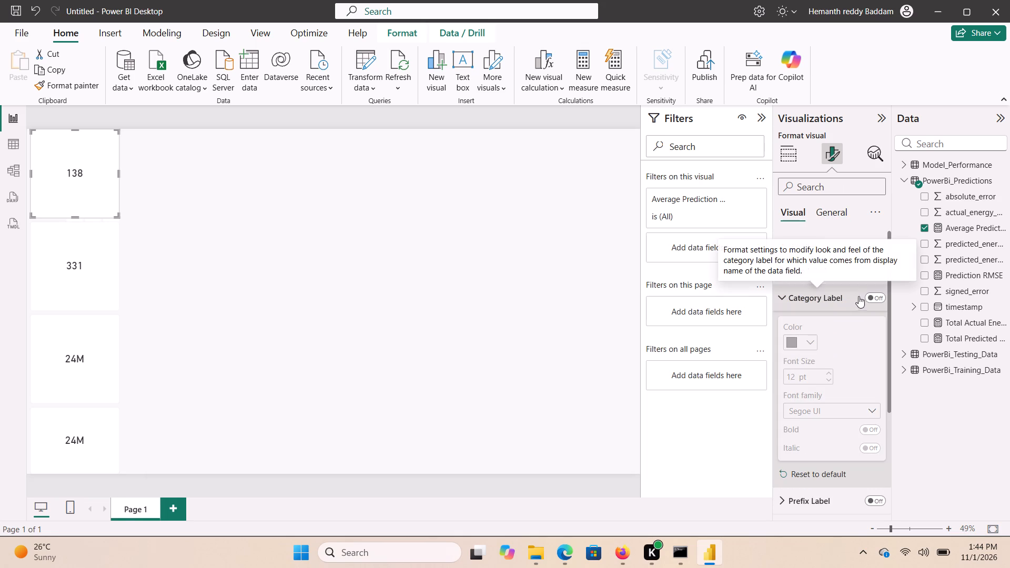
pyautogui.click(873, 296)
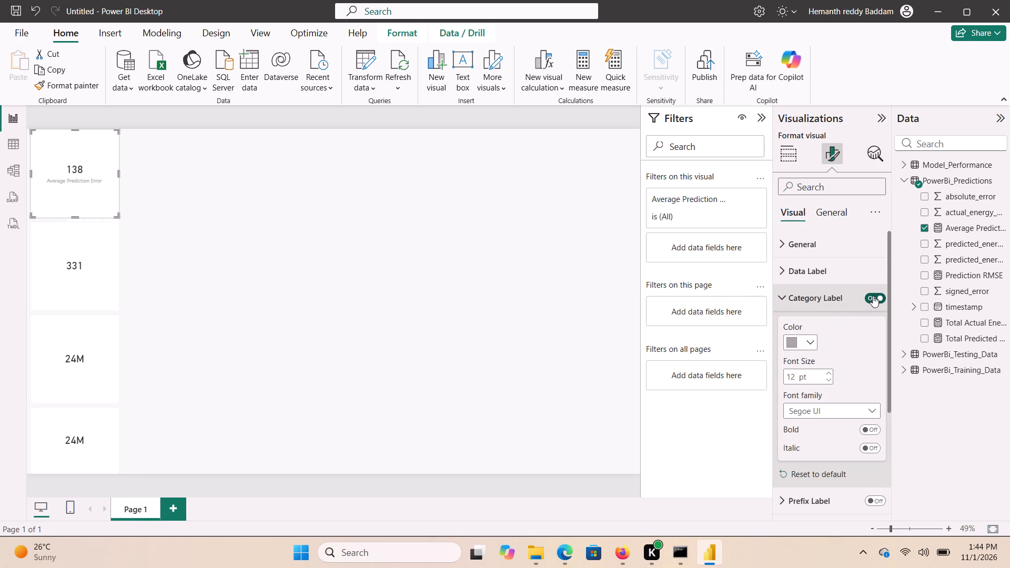
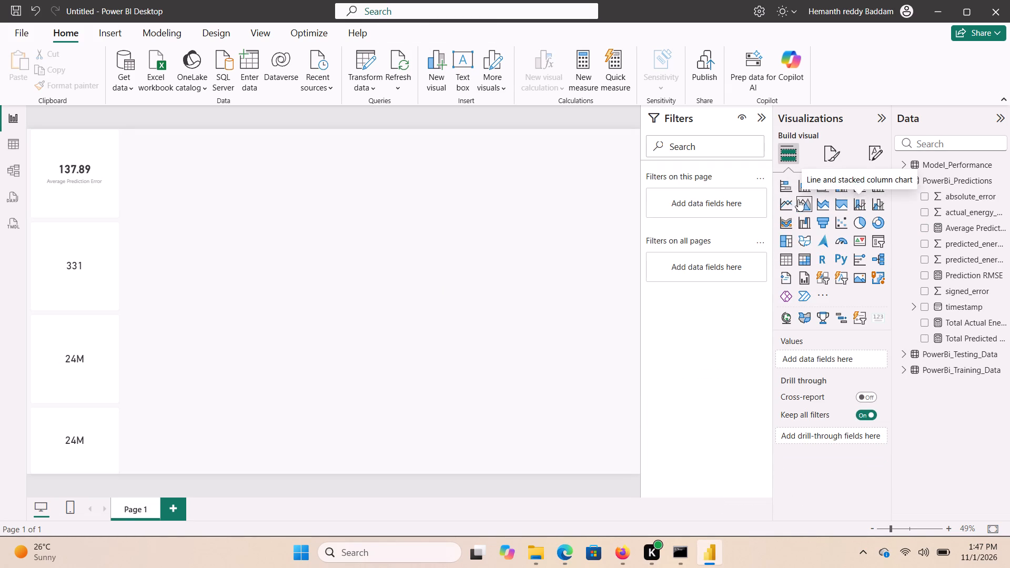
pyautogui.click(784, 202)
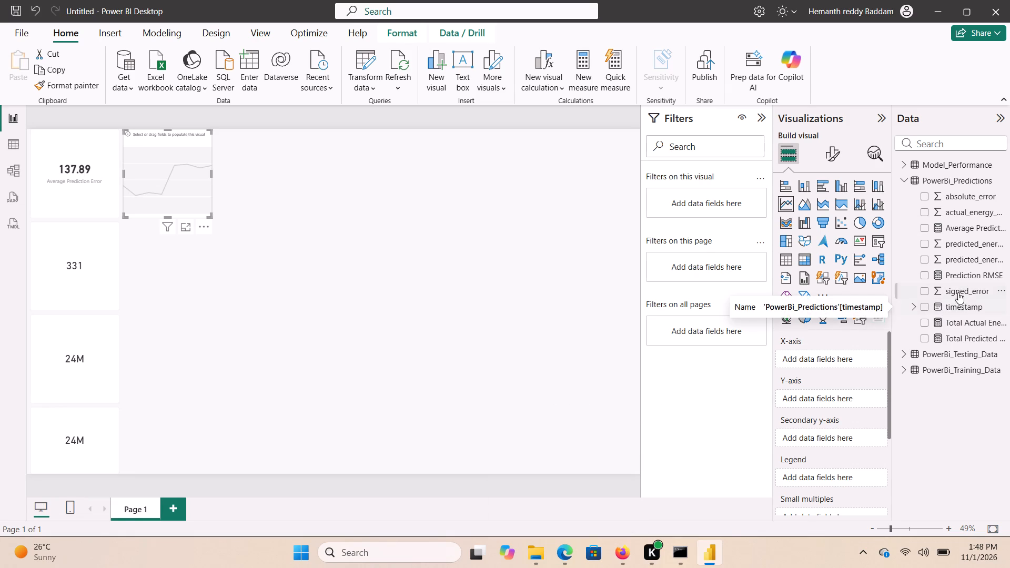
pyautogui.moveTo(957, 303); pyautogui.dragTo(826, 360)
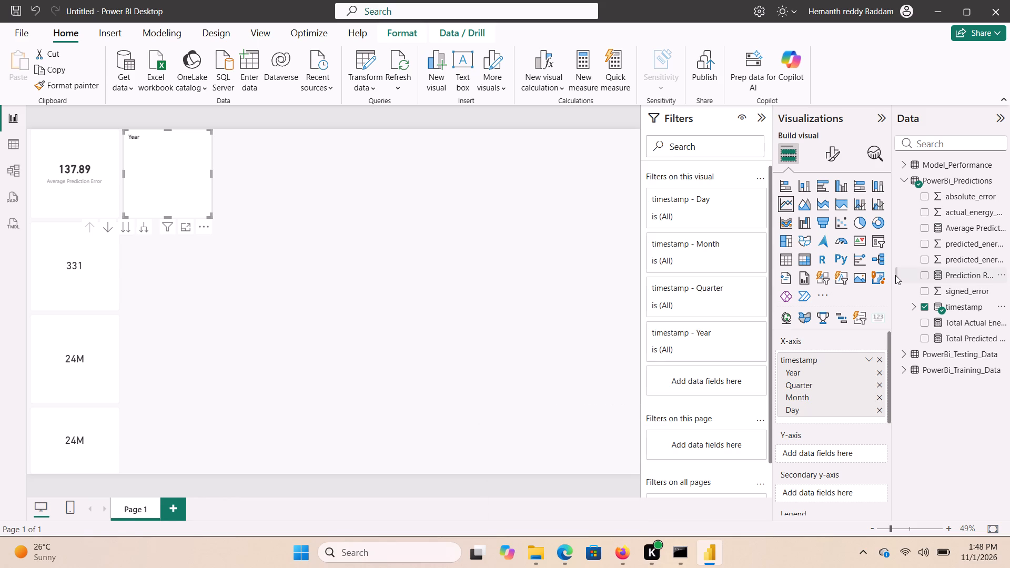
pyautogui.moveTo(972, 208); pyautogui.dragTo(837, 456)
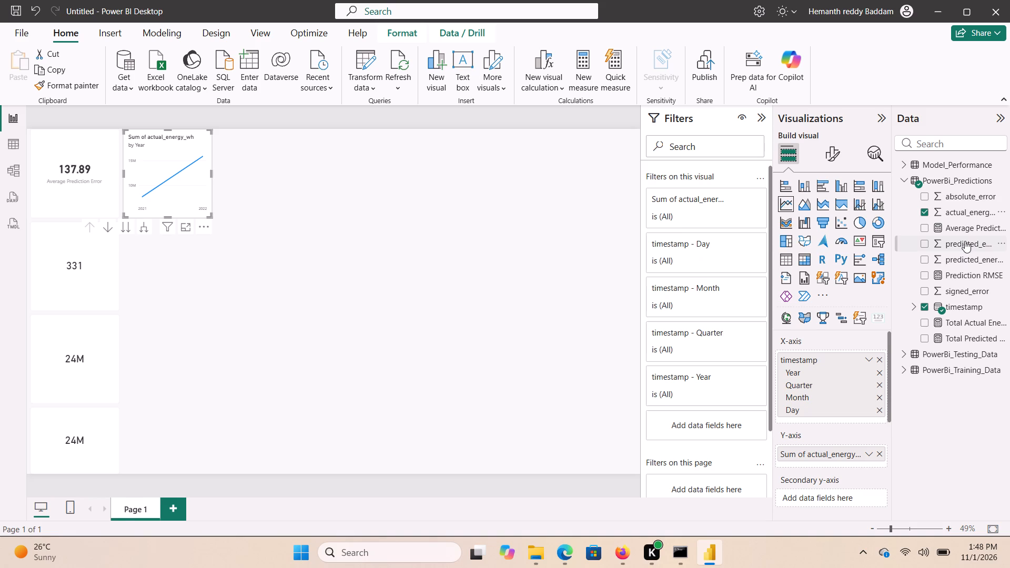
pyautogui.moveTo(969, 245); pyautogui.dragTo(893, 292)
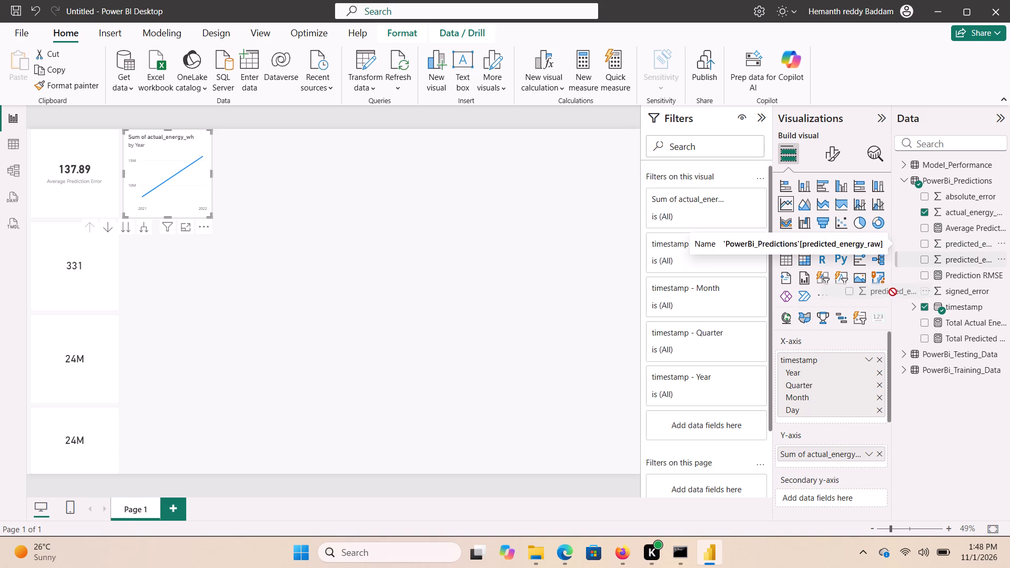
pyautogui.moveTo(893, 292); pyautogui.dragTo(833, 459)
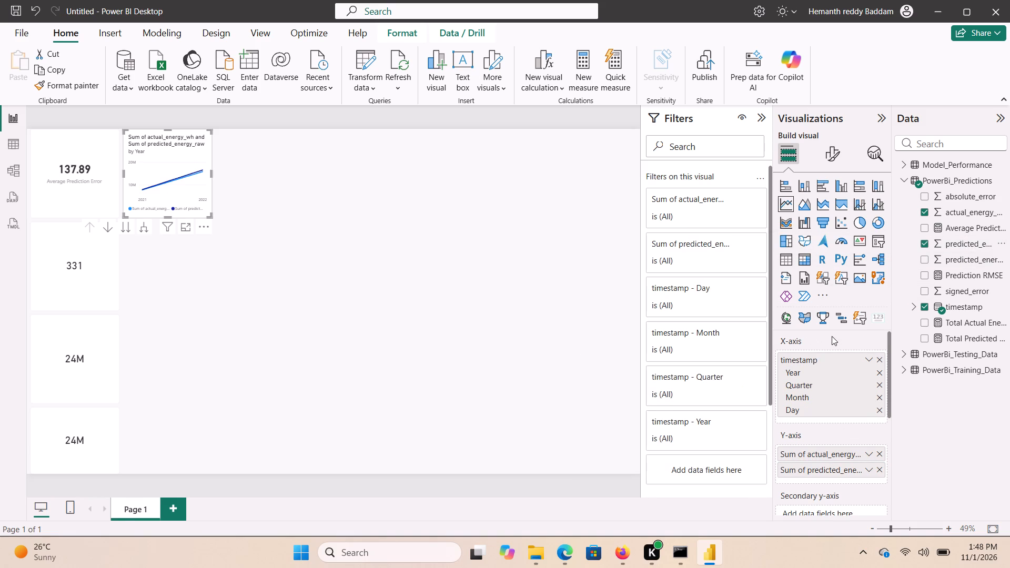
# Widen the line chart to about twice its original width, keeping its height.
pyautogui.moveTo(212, 170); pyautogui.dragTo(322, 185)
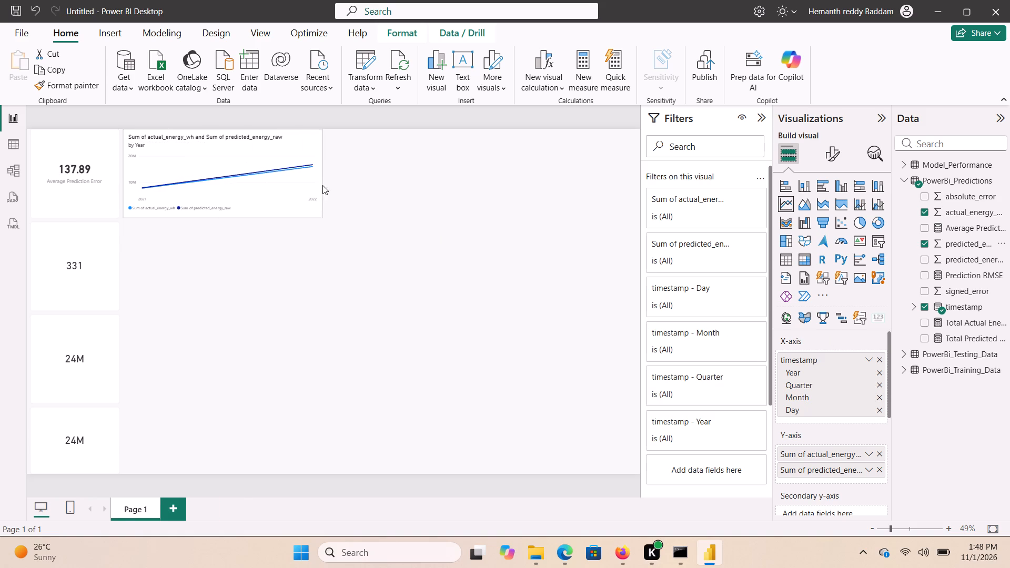
pyautogui.moveTo(322, 185); pyautogui.dragTo(300, 194)
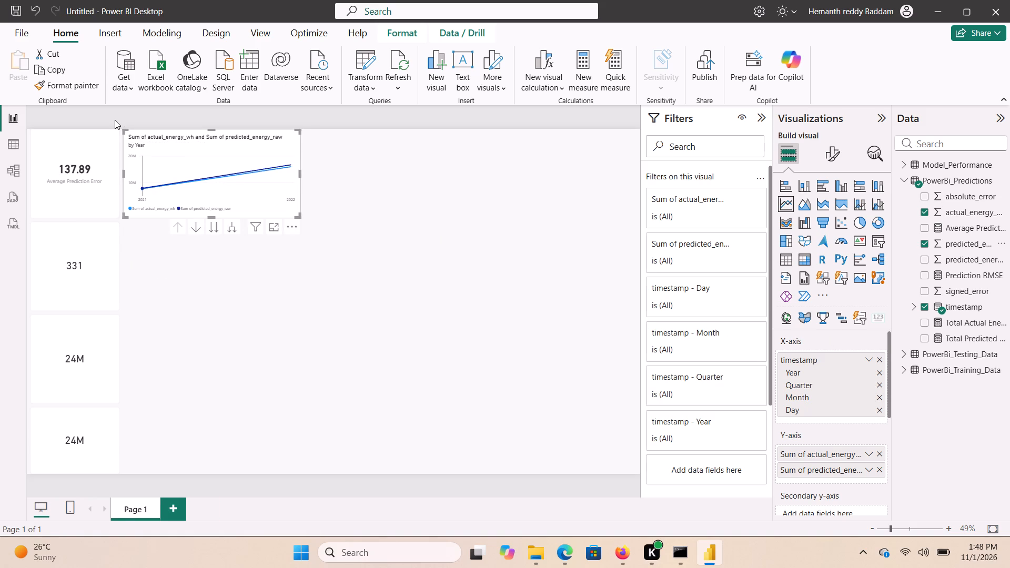
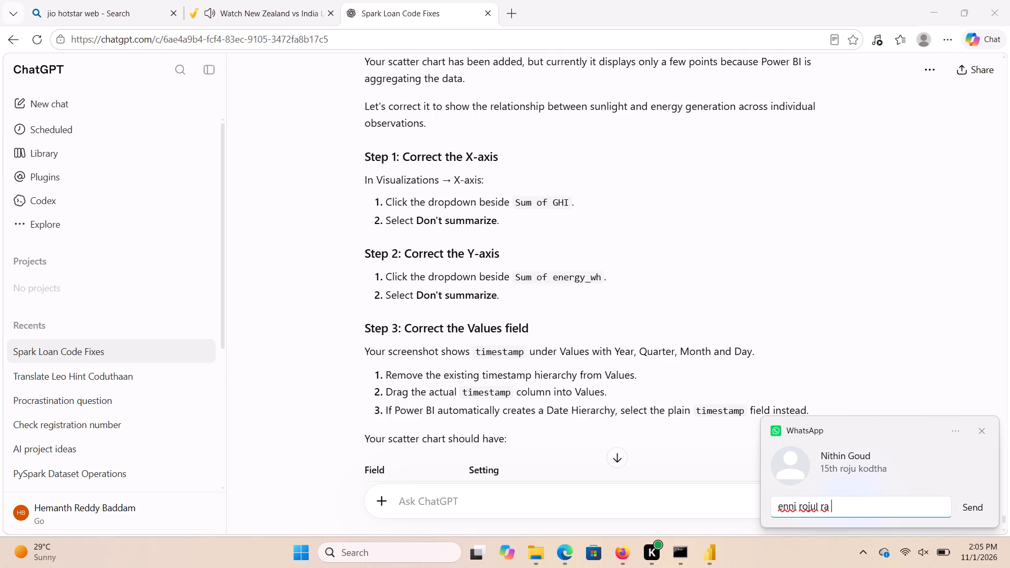
# Complete and send the WhatsApp notification reply as "enni rojul ra nka monna nov1st annanv kadha".
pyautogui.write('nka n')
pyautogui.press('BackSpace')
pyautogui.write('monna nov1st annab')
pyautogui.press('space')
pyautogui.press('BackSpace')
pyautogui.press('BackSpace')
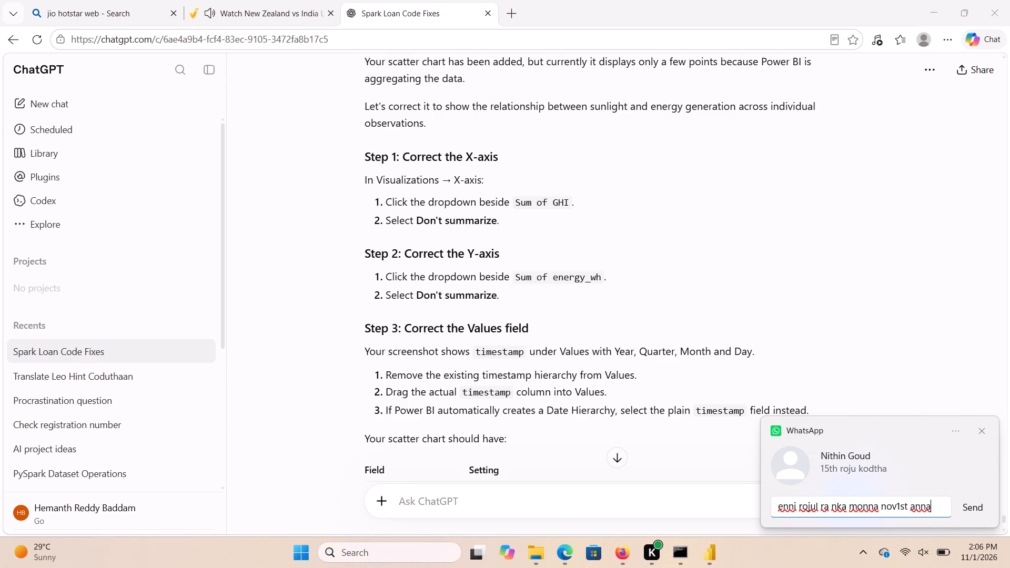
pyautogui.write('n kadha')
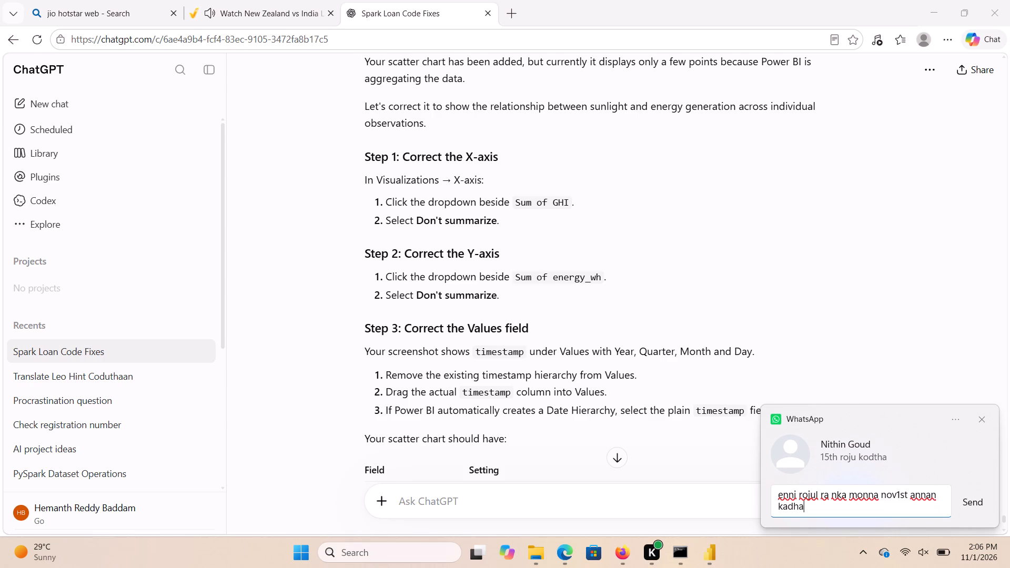
pyautogui.click(943, 496)
pyautogui.press('BackSpace')
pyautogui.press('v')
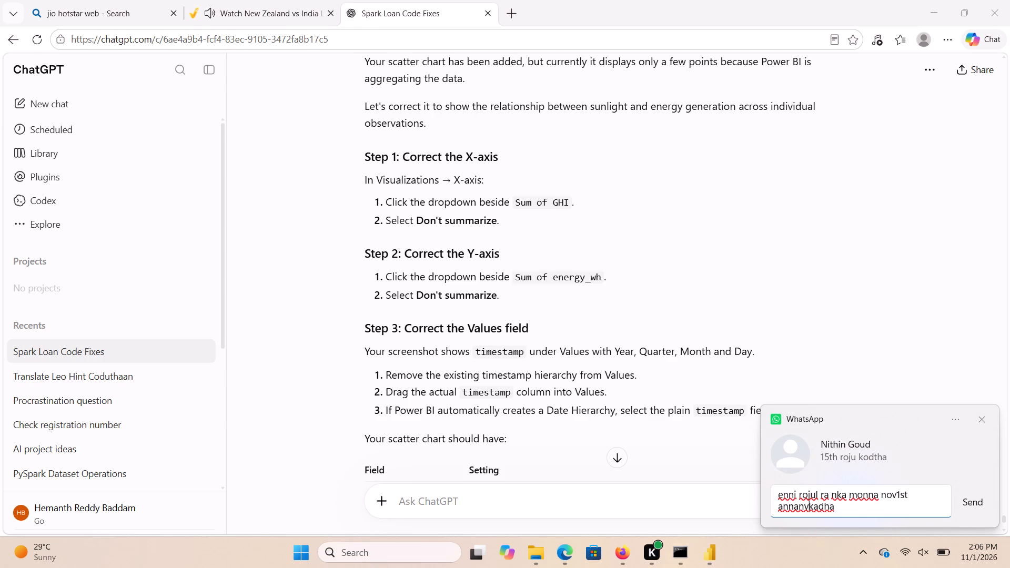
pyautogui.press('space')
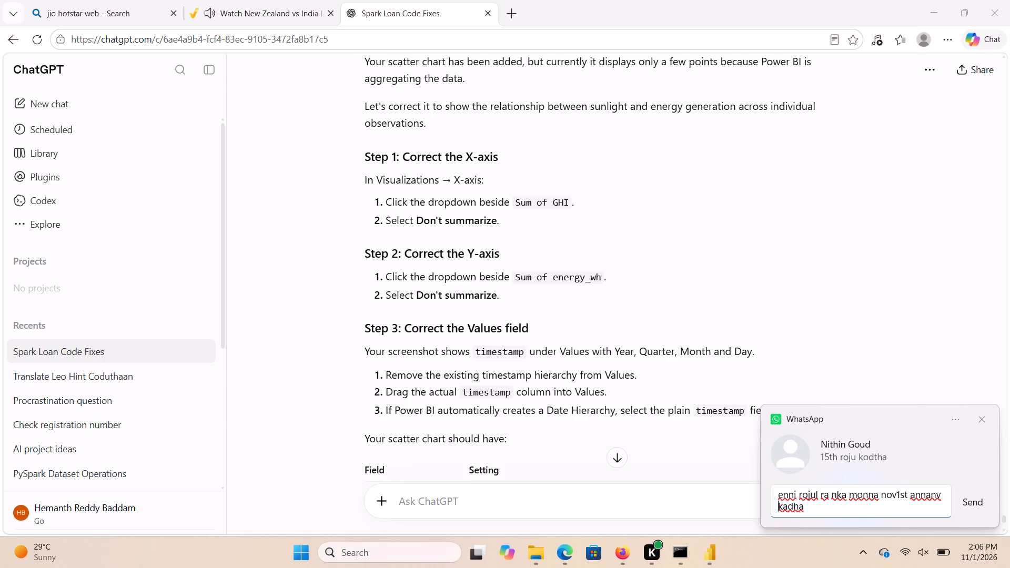
pyautogui.hotkey('ctrl', 'Return')
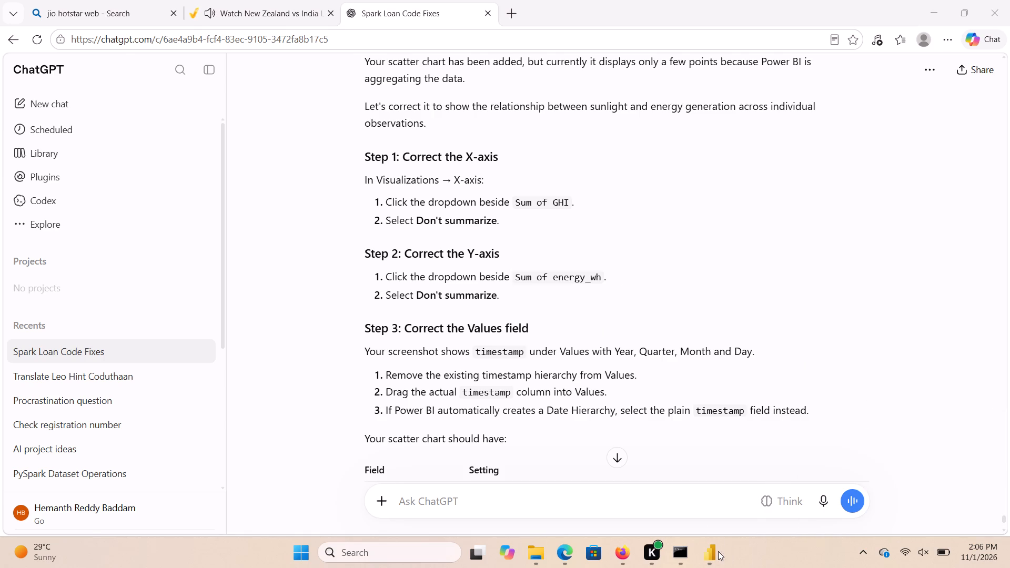
# Switch to Power BI and set the scatter chart's X-axis field GHI to Don't summarize.
pyautogui.click(726, 489)
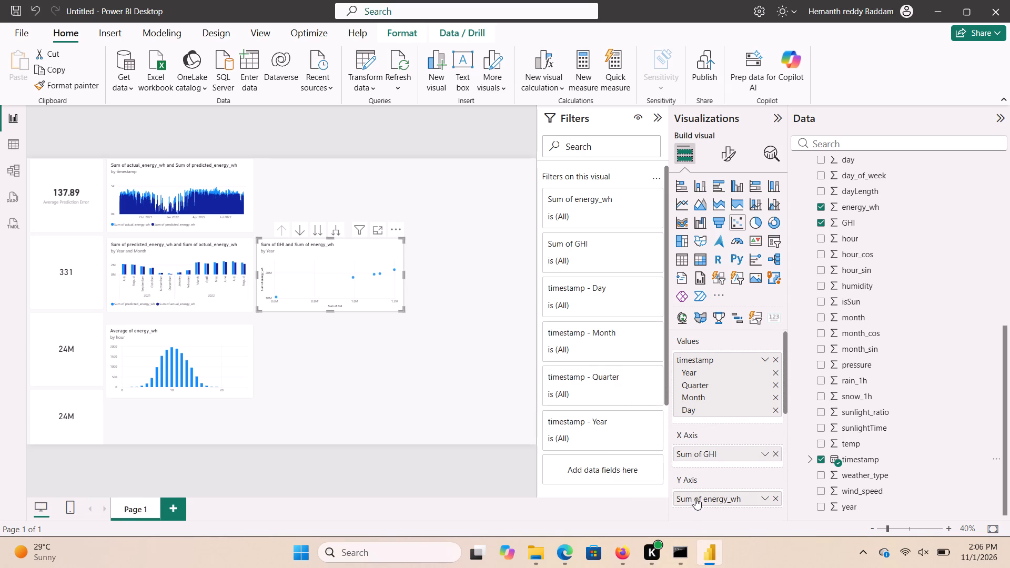
pyautogui.click(766, 455)
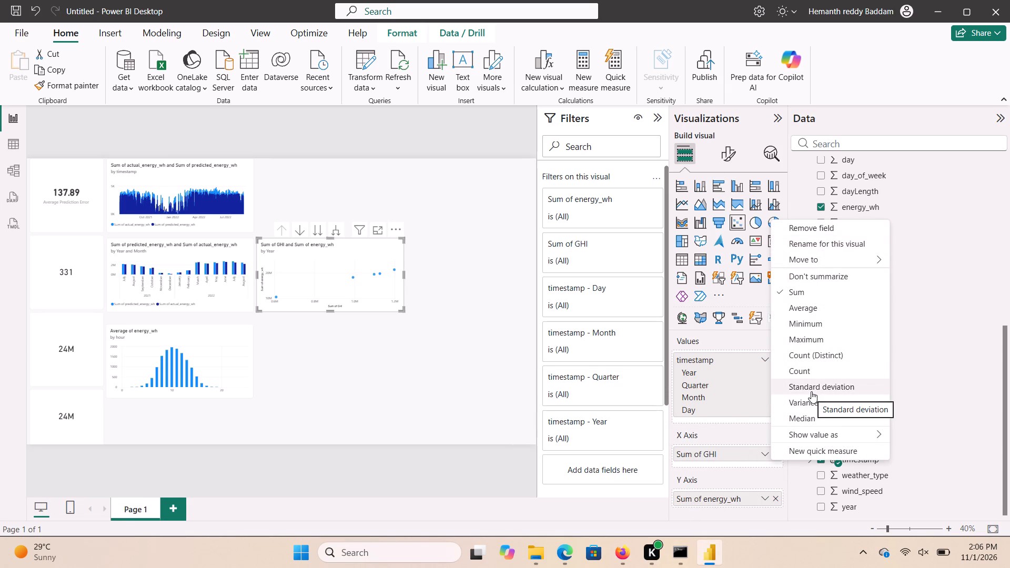
pyautogui.click(830, 279)
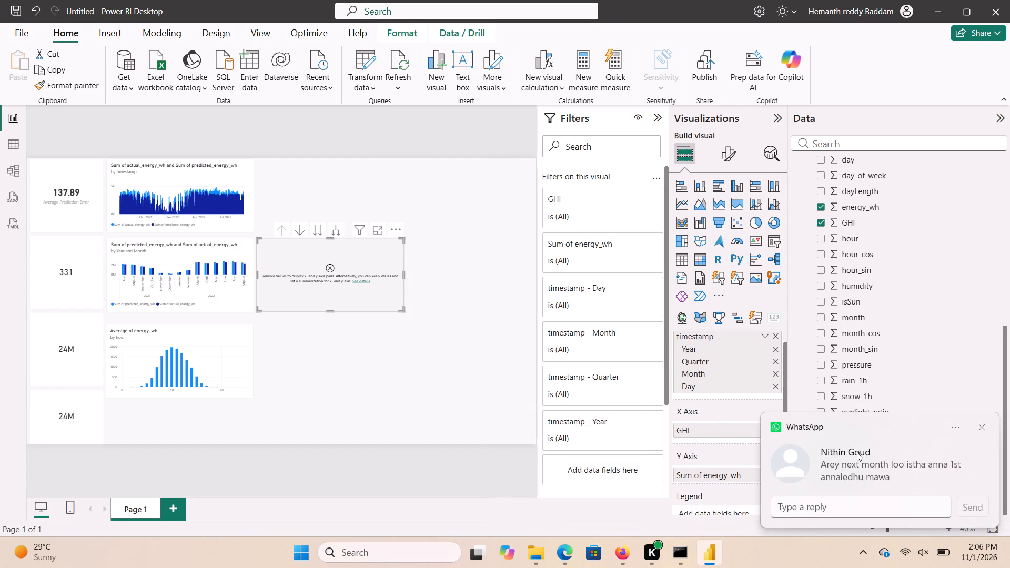
pyautogui.click(745, 480)
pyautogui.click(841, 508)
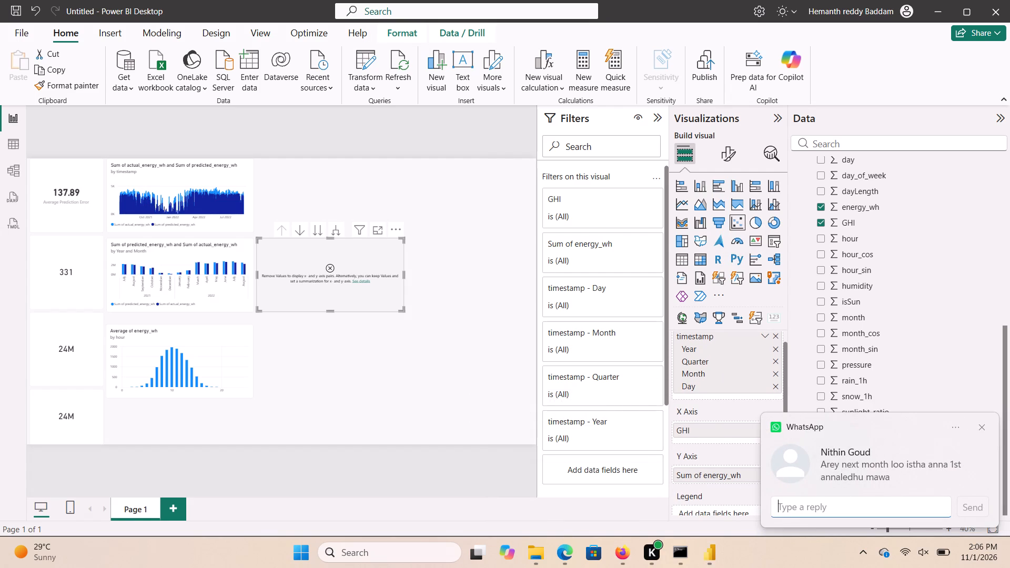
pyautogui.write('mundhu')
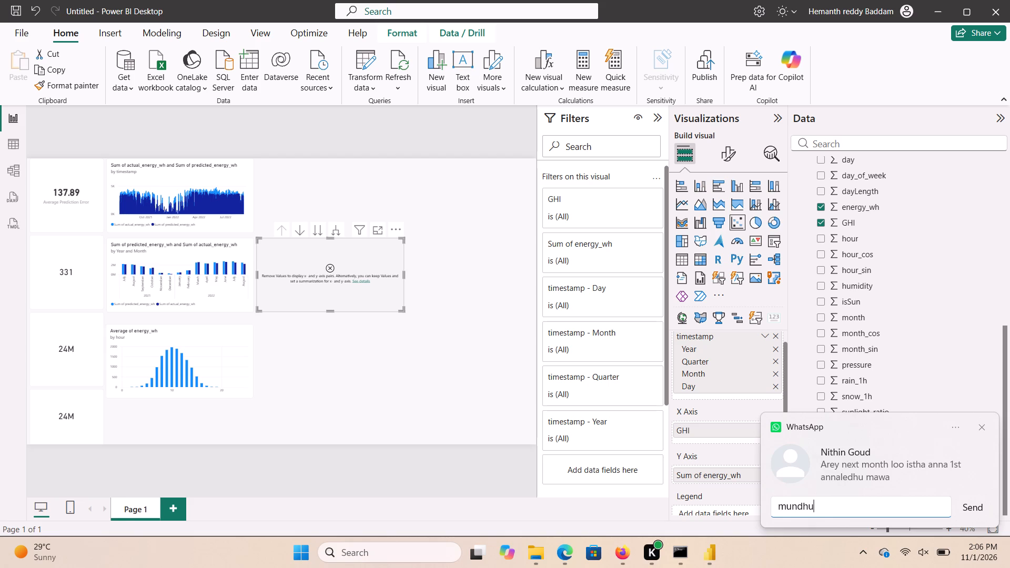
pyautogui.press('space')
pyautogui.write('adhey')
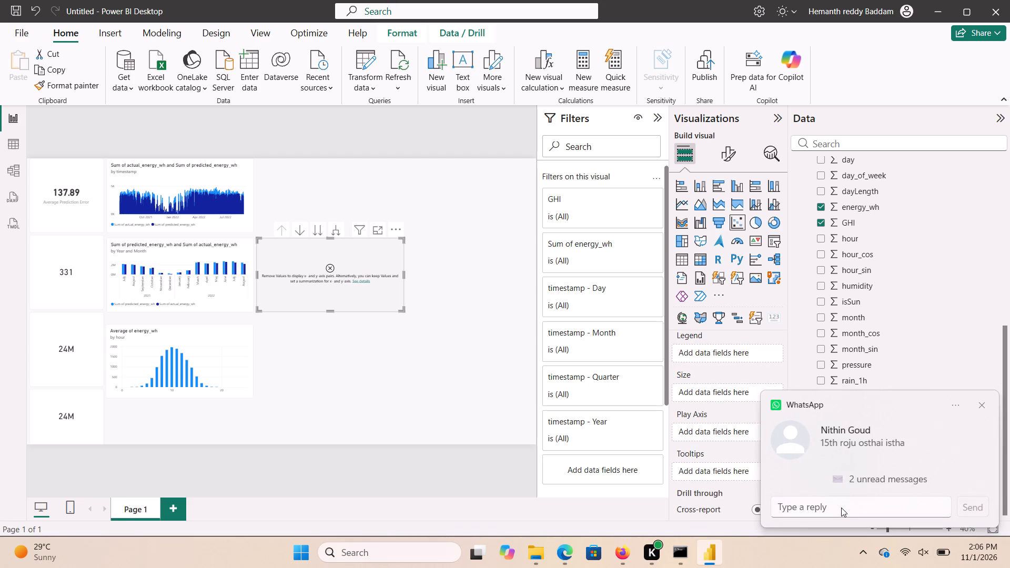
# Reply to the newest WhatsApp notification with "monna adhe chpinav frst" and send it.
pyautogui.click(834, 510)
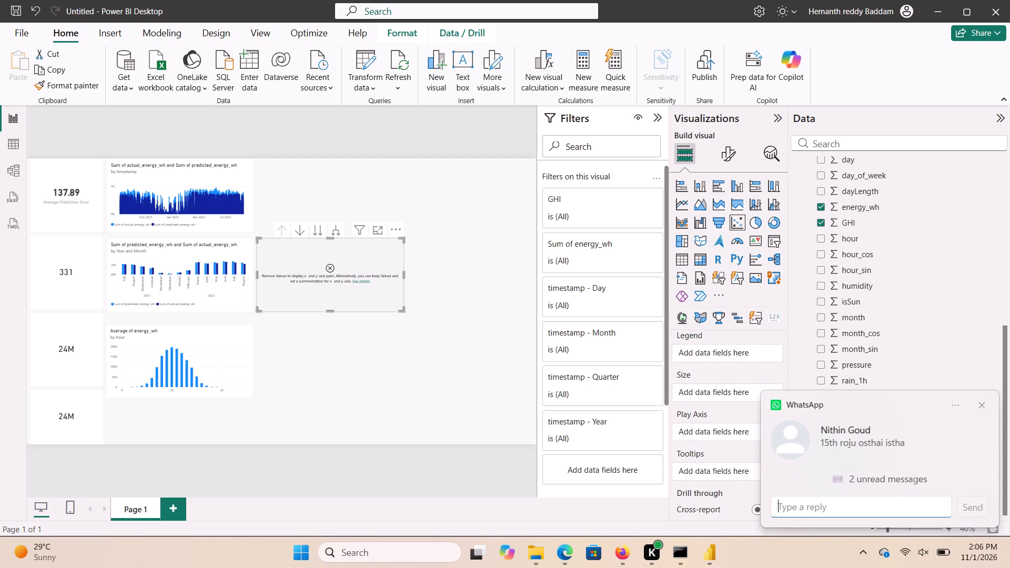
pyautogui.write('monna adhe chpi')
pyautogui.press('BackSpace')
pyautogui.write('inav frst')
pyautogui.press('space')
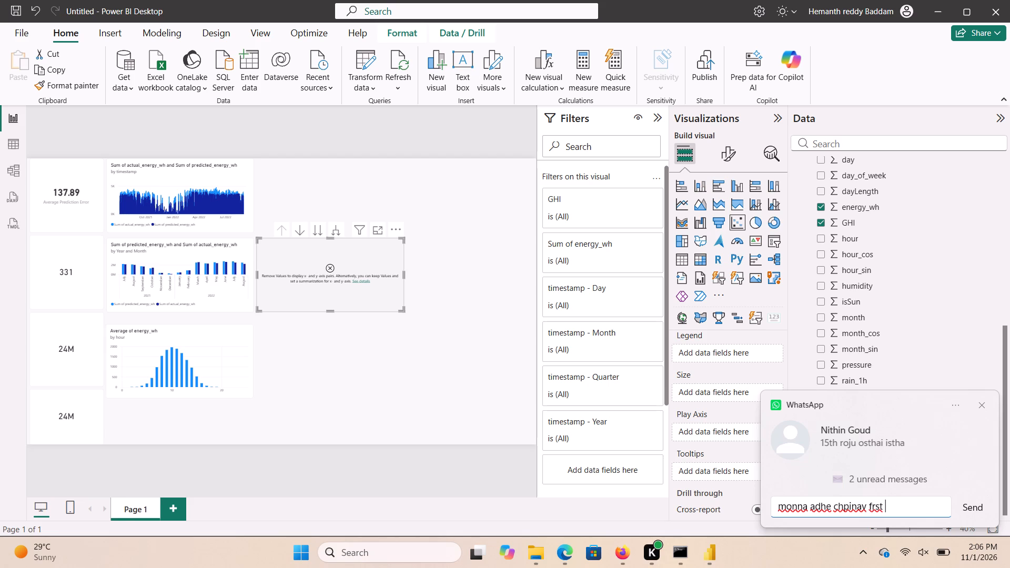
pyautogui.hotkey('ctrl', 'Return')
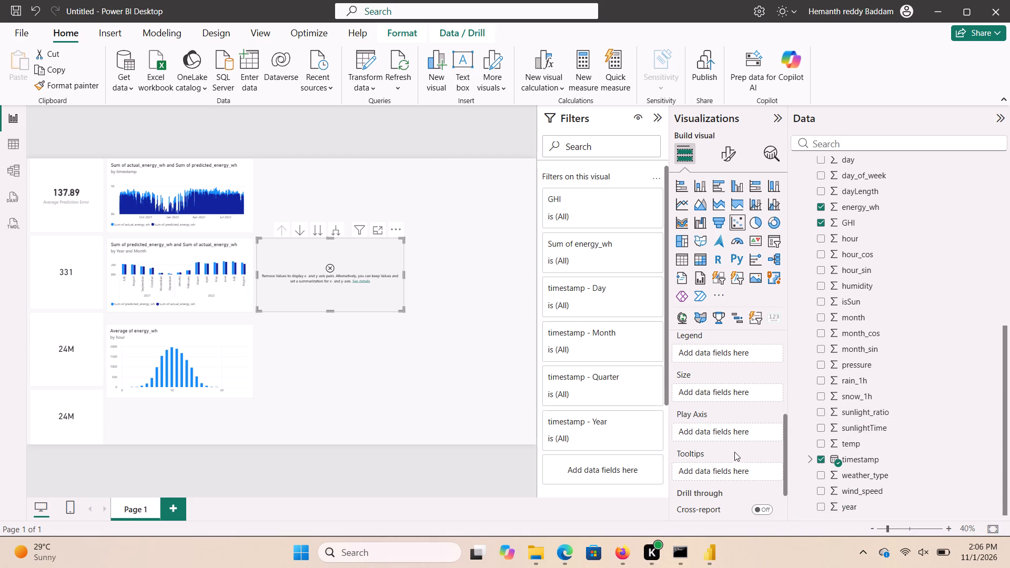
# Open the summarization options for energy_wh on the scatter chart's Y-axis in Power BI.
pyautogui.scroll(2, 738, 372)
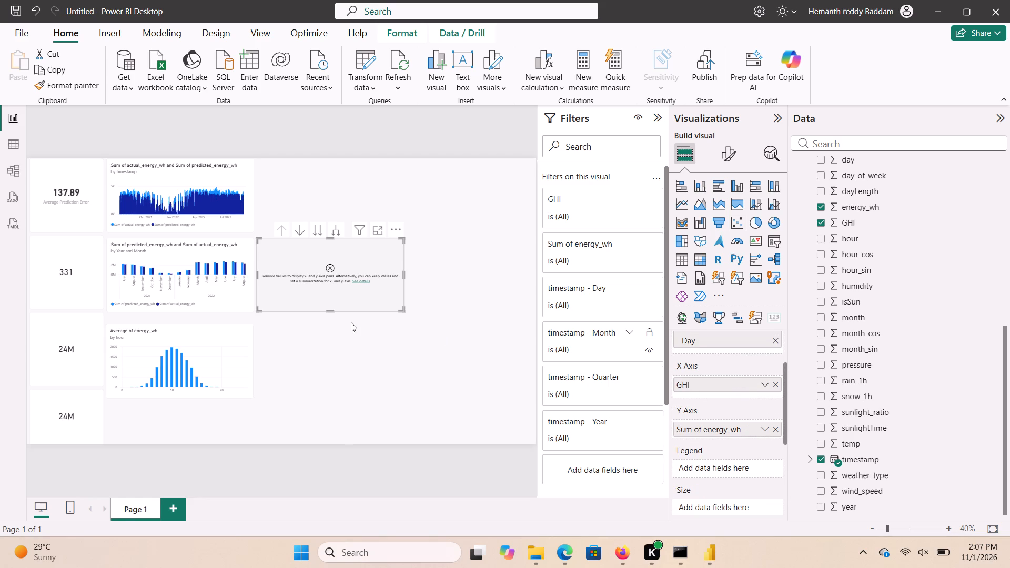
pyautogui.click(764, 430)
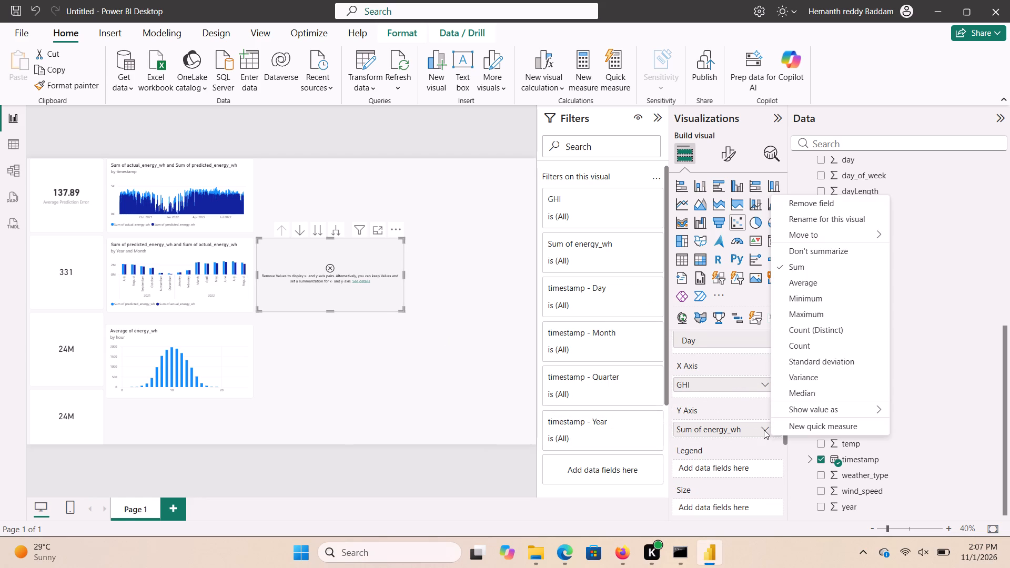
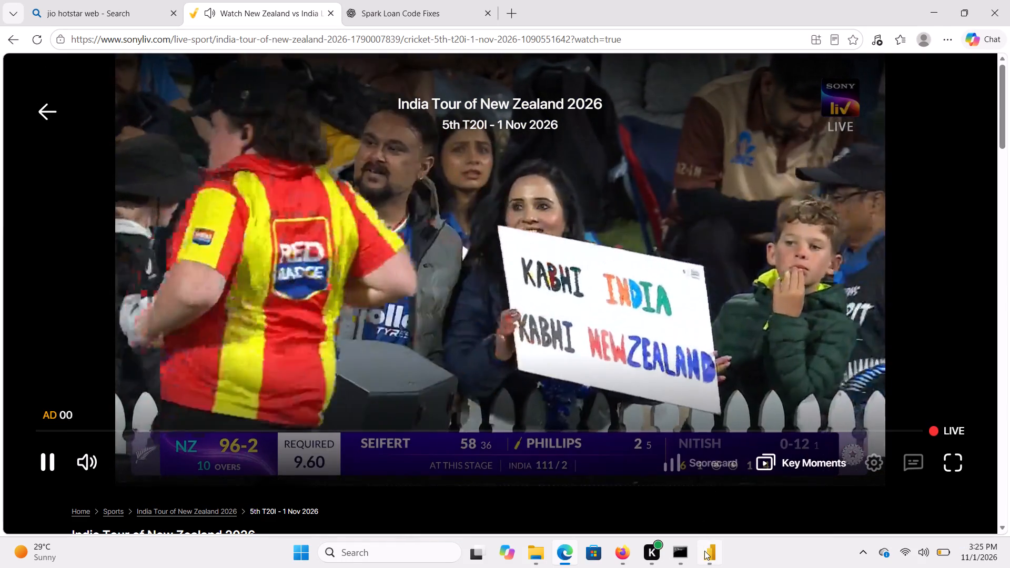
# Switch to Power BI Desktop and save the report as Project_dashboard in the powerbi folder of Cluster_Renewable on the Desktop.
pyautogui.click(704, 506)
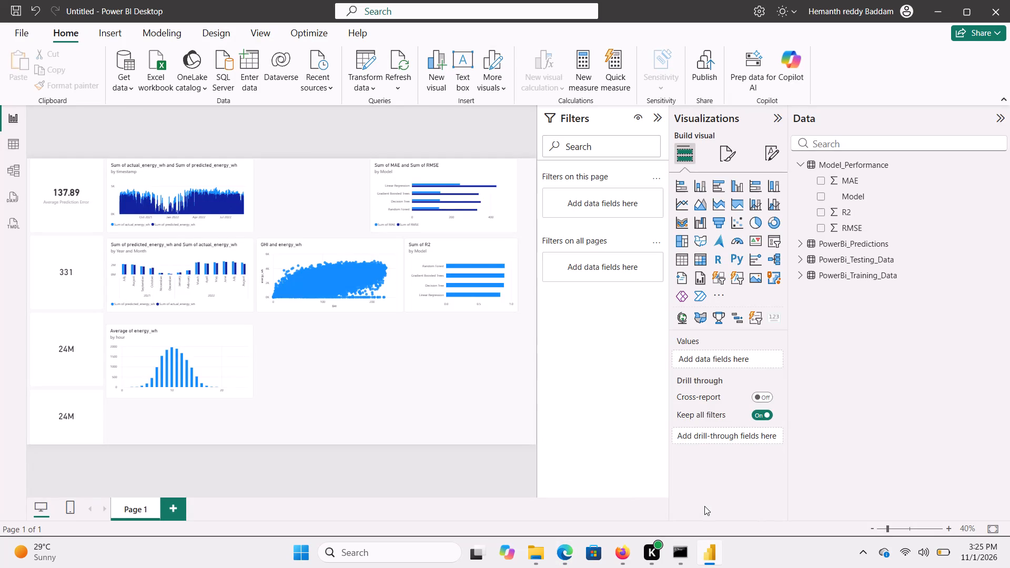
pyautogui.click(27, 37)
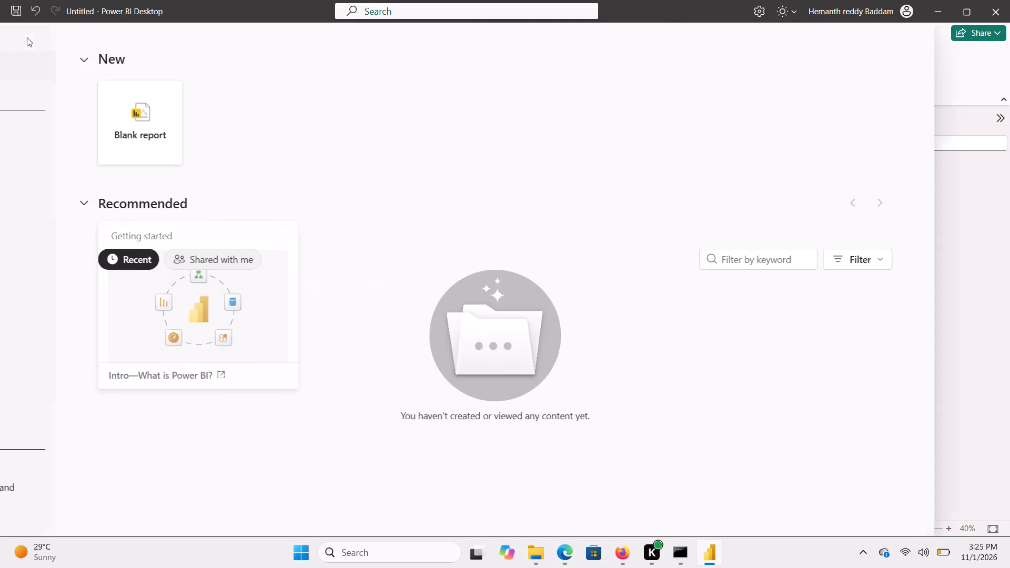
pyautogui.click(76, 158)
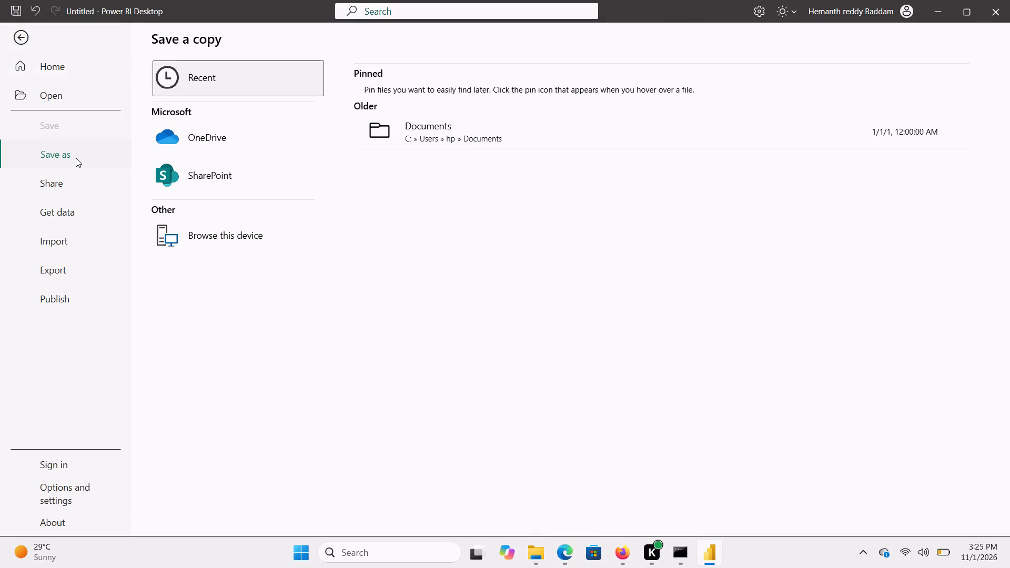
pyautogui.click(242, 234)
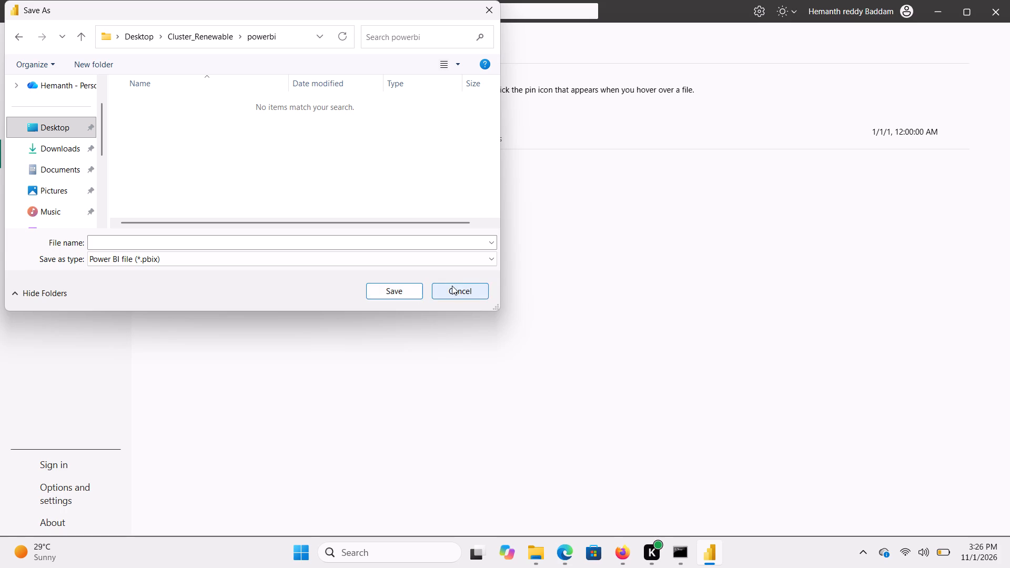
pyautogui.click(269, 240)
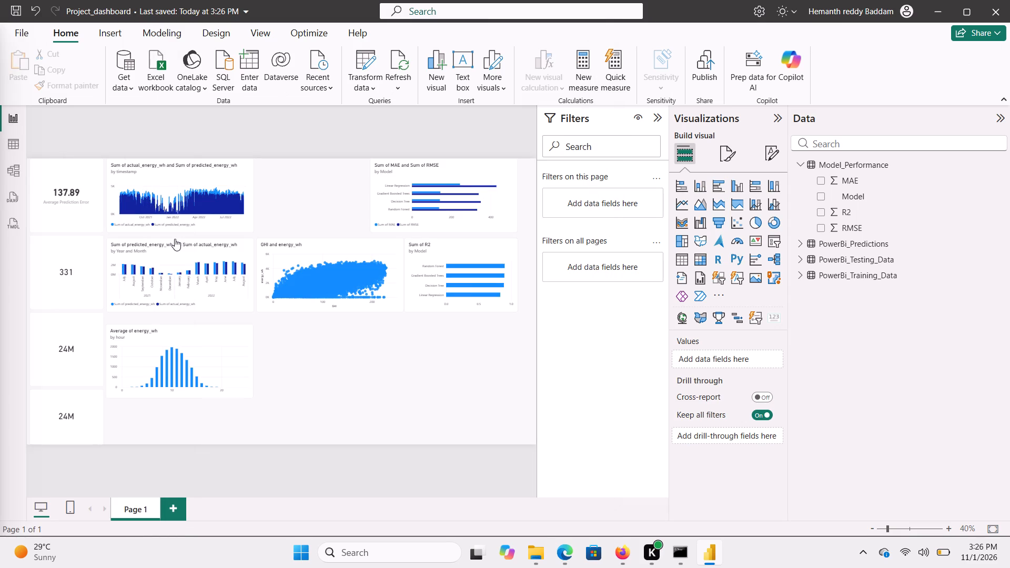
# In File Explorer, open Desktop > Cluster_Renewable > powerbi to check for the saved Project_dashboard file, and close the window.
pyautogui.click(540, 508)
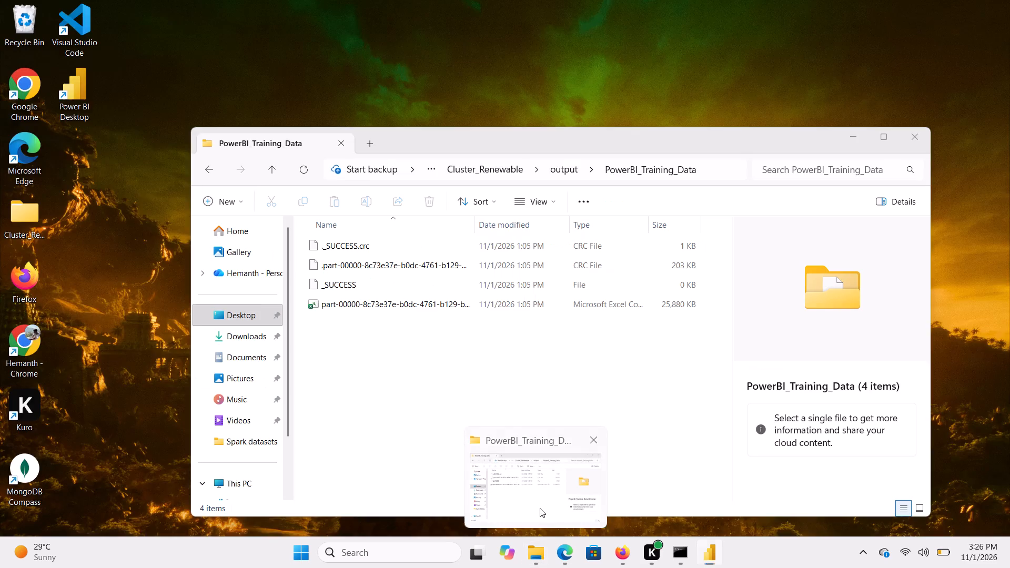
pyautogui.click(262, 311)
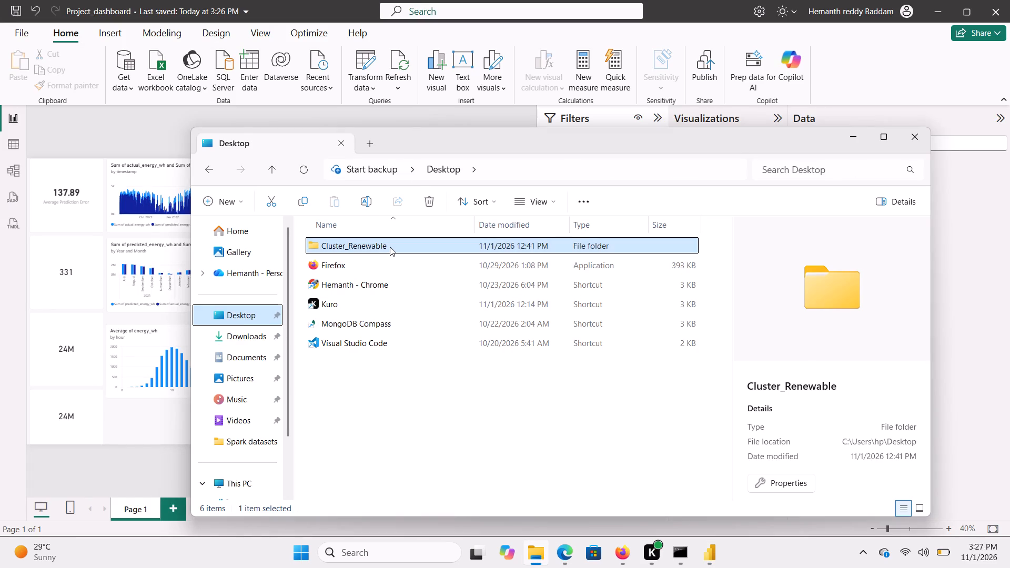
pyautogui.doubleClick(390, 247)
pyautogui.doubleClick(366, 302)
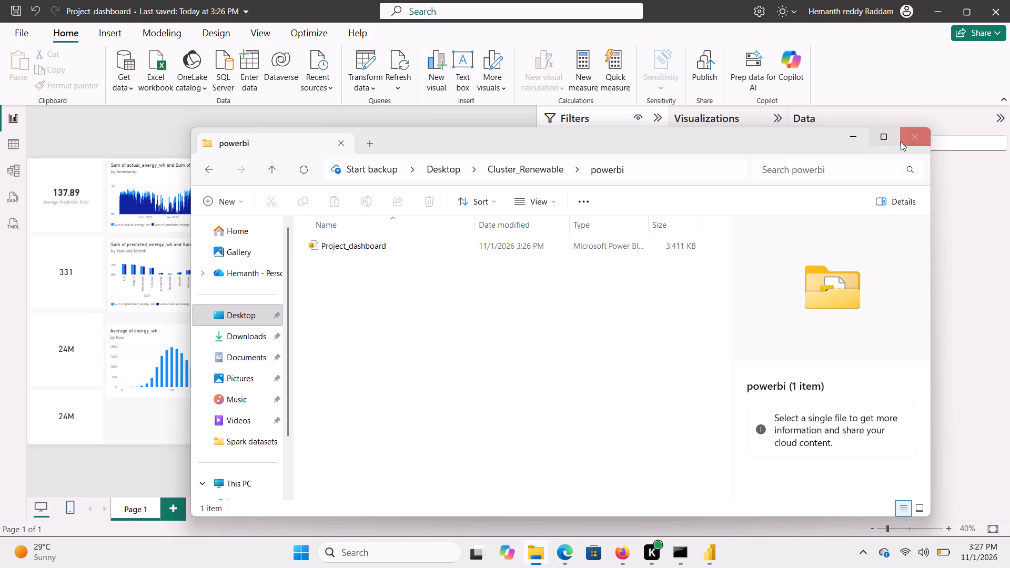
pyautogui.click(915, 136)
# Close the saved Project_dashboard report window in Power BI Desktop.
pyautogui.click(1009, 0)
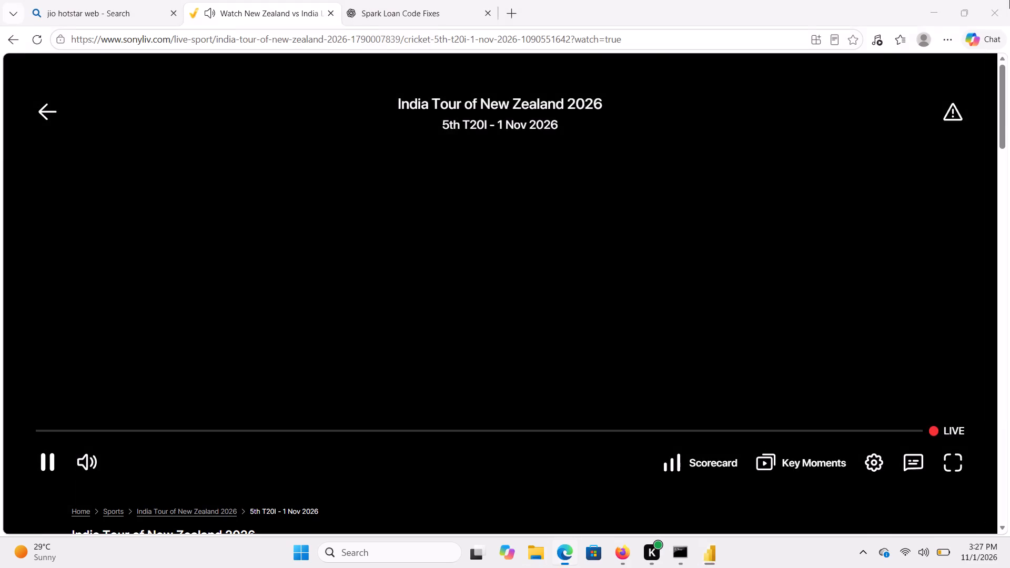